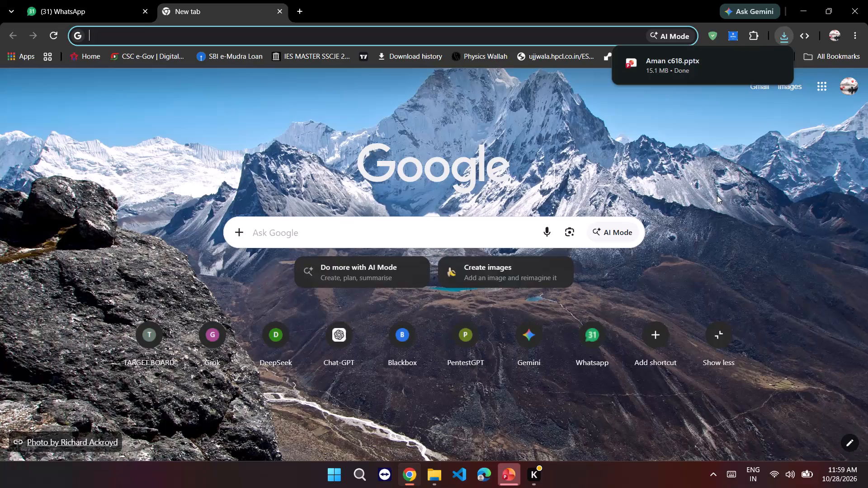
# Open the downloaded presentation Aman c618.pptx and enable editing.
pyautogui.click(774, 64)
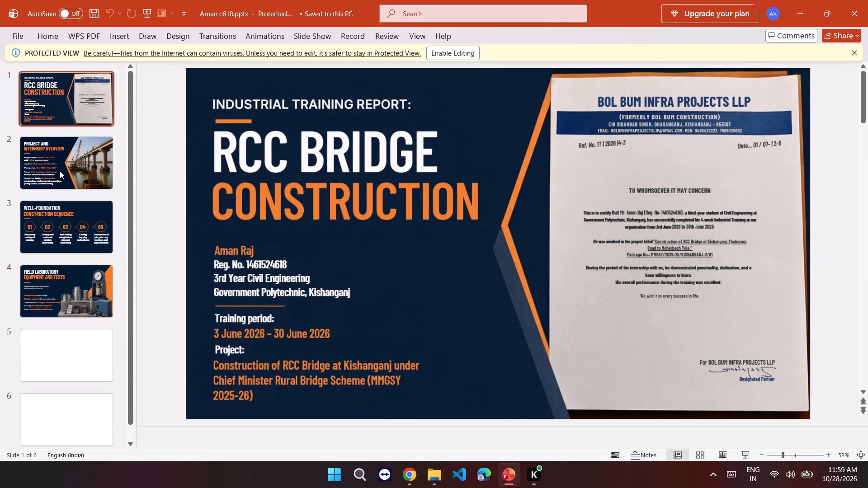
pyautogui.click(60, 169)
pyautogui.click(85, 233)
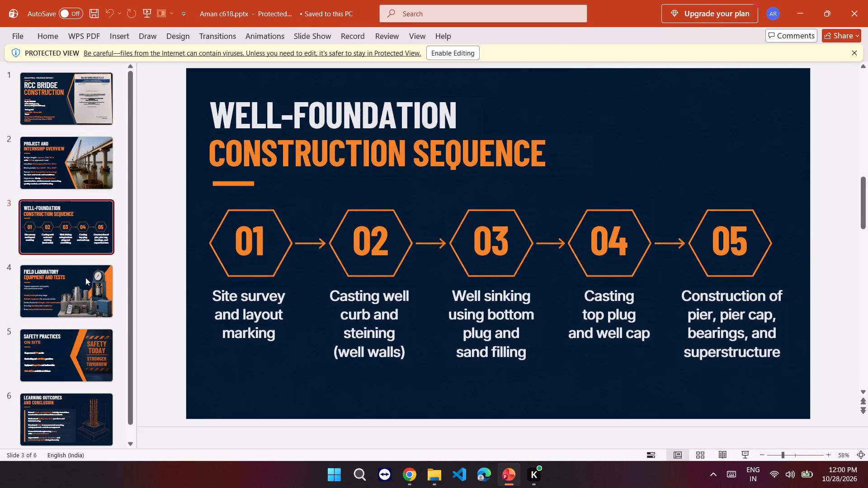
pyautogui.click(85, 277)
pyautogui.scroll(-1, 85, 277)
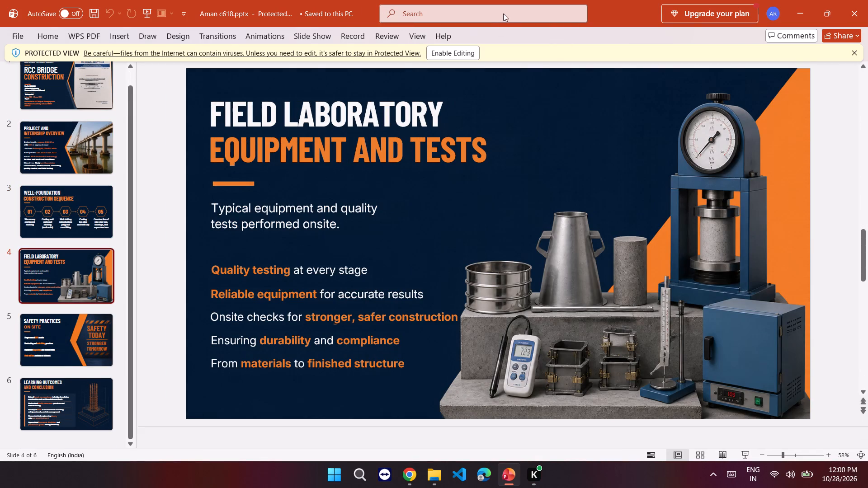
pyautogui.click(458, 48)
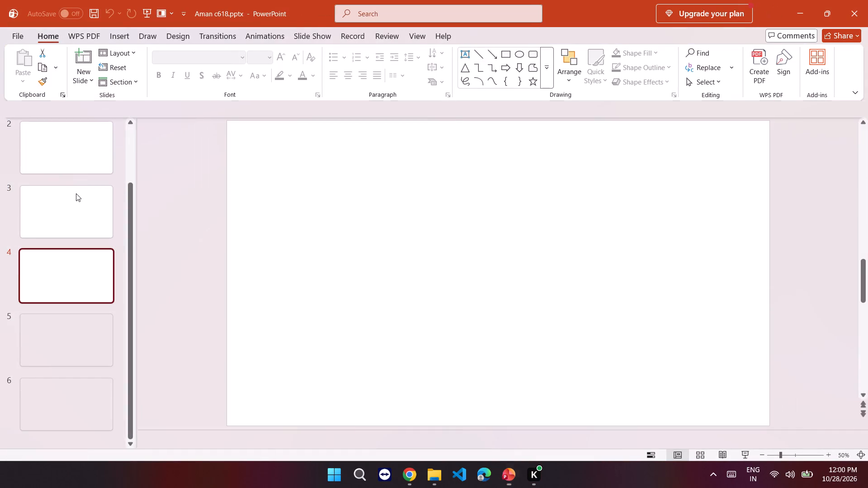
# Look through the safety practices and learning outcomes slides, and return to the title slide.
pyautogui.scroll(-4, 99, 230)
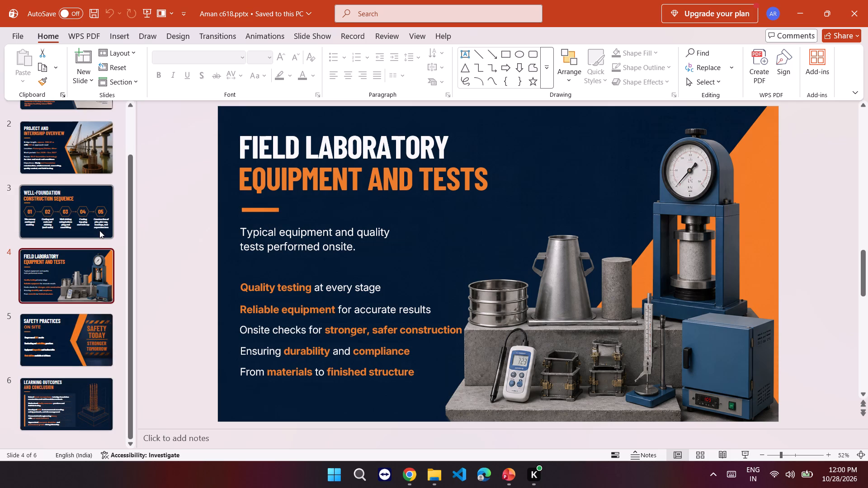
pyautogui.scroll(-3, 99, 230)
pyautogui.moveTo(85, 382); pyautogui.dragTo(78, 347)
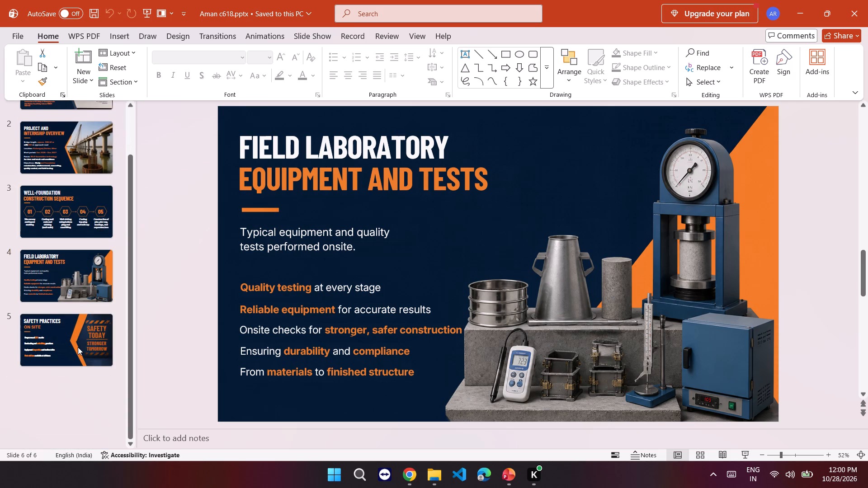
pyautogui.click(78, 347)
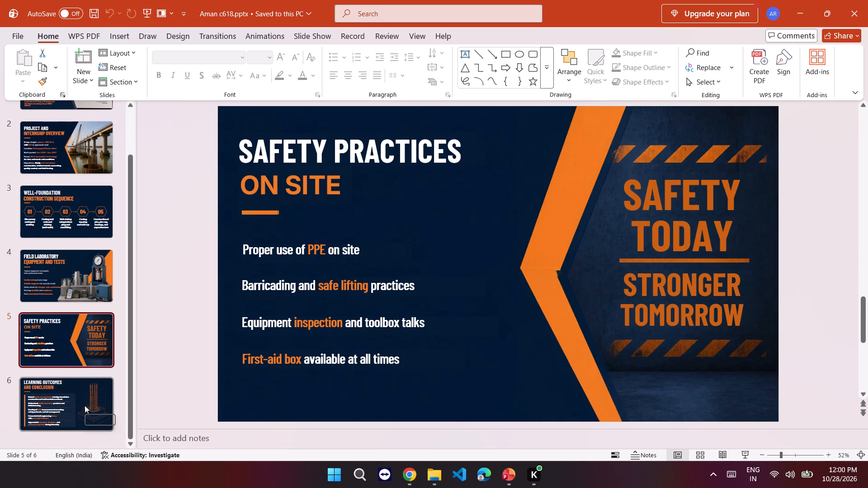
pyautogui.click(85, 405)
pyautogui.scroll(5, 89, 323)
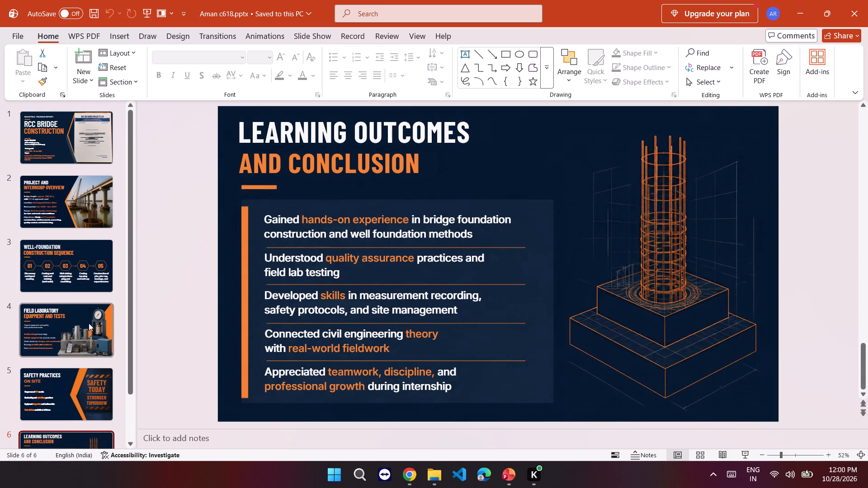
pyautogui.click(98, 127)
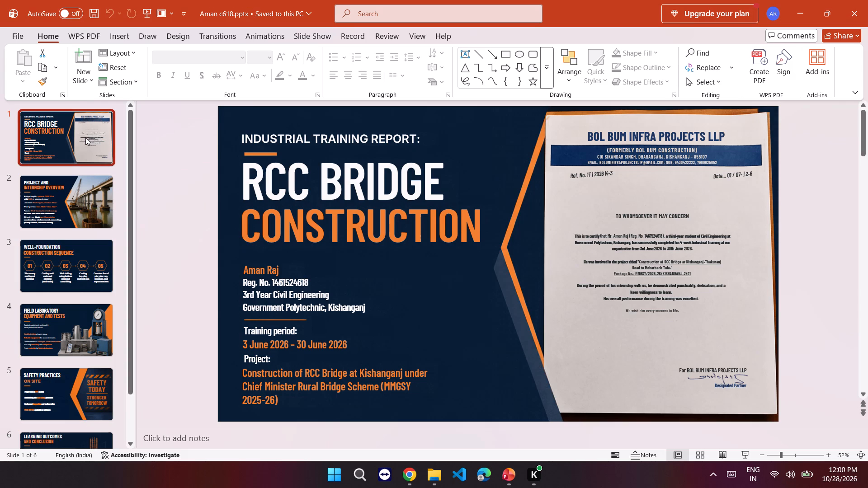
# Duplicate the title slide and move the copy to the first position.
pyautogui.rightClick(66, 159)
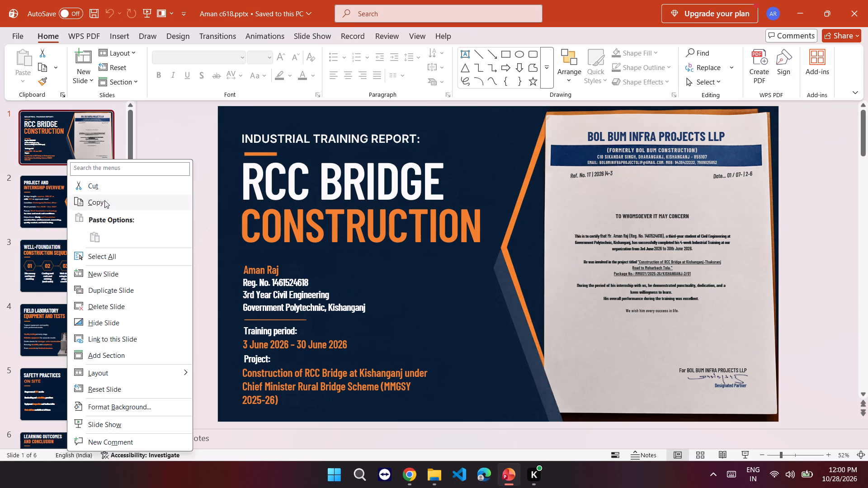
pyautogui.click(124, 288)
pyautogui.moveTo(63, 202); pyautogui.dragTo(69, 117)
# Replace the certificate picture's fill on slide 1 with the image "imagesof gp kishanganj.jpeg" from the Downloads folder.
pyautogui.click(671, 230)
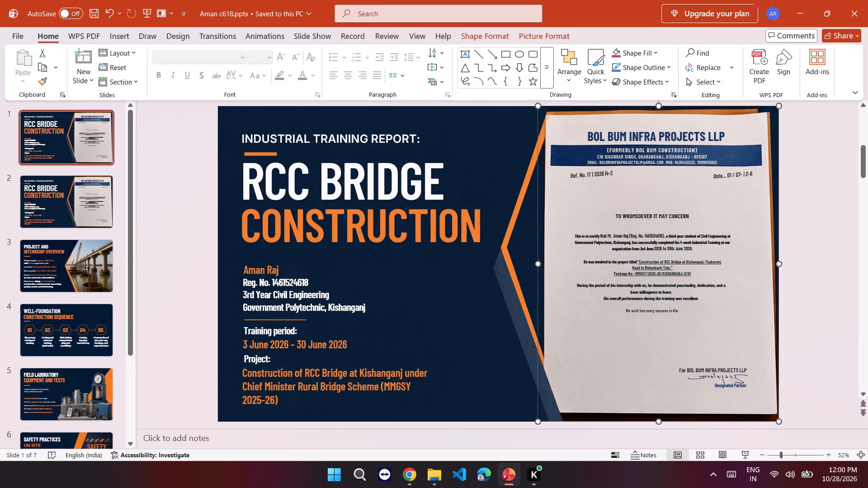
pyautogui.rightClick(664, 230)
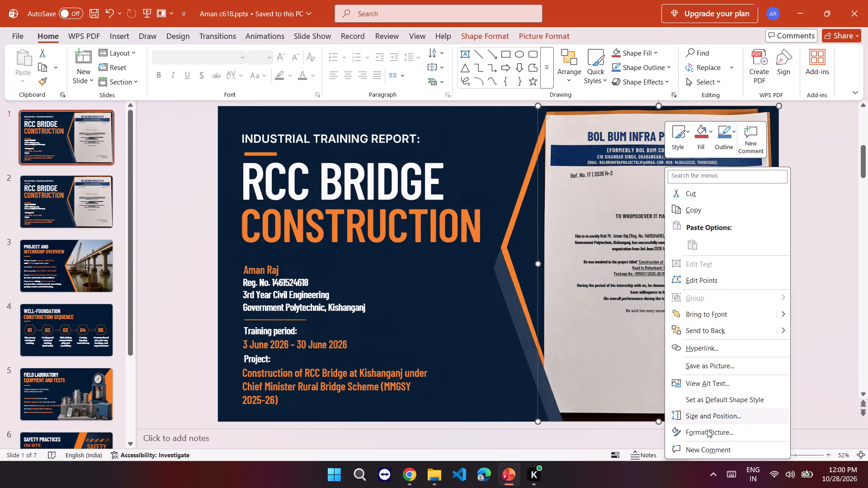
pyautogui.click(706, 434)
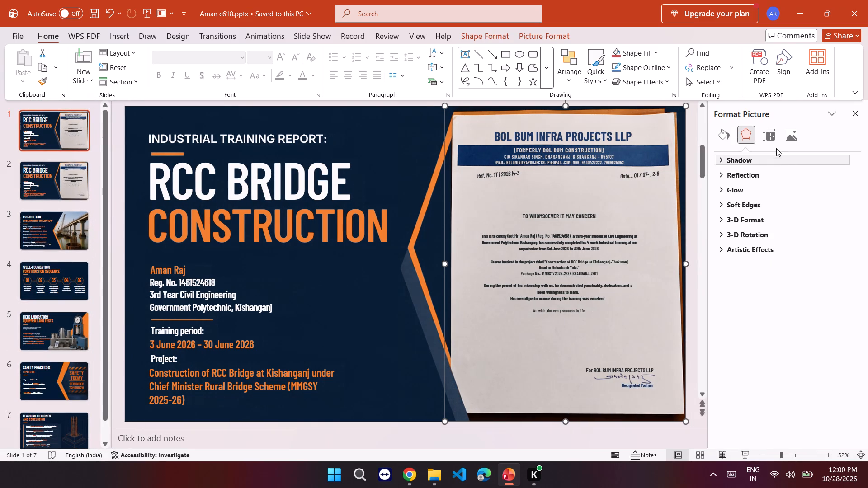
pyautogui.moveTo(801, 128); pyautogui.dragTo(797, 130)
pyautogui.click(797, 130)
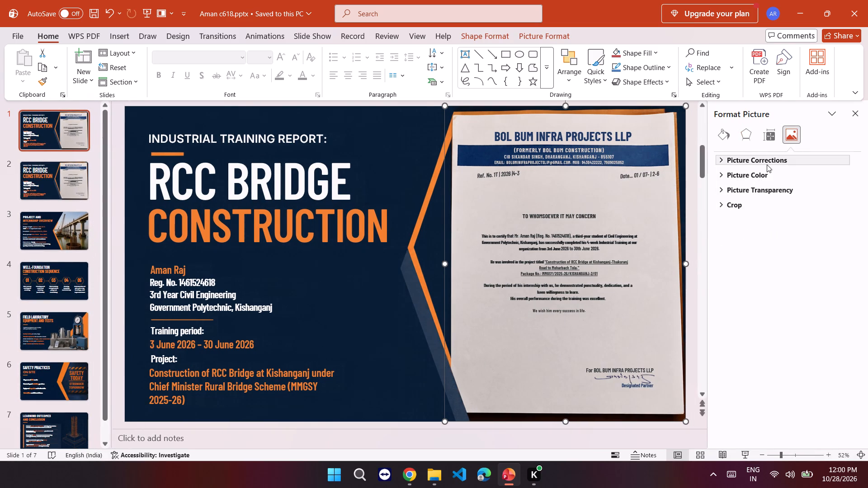
pyautogui.click(722, 134)
pyautogui.click(729, 152)
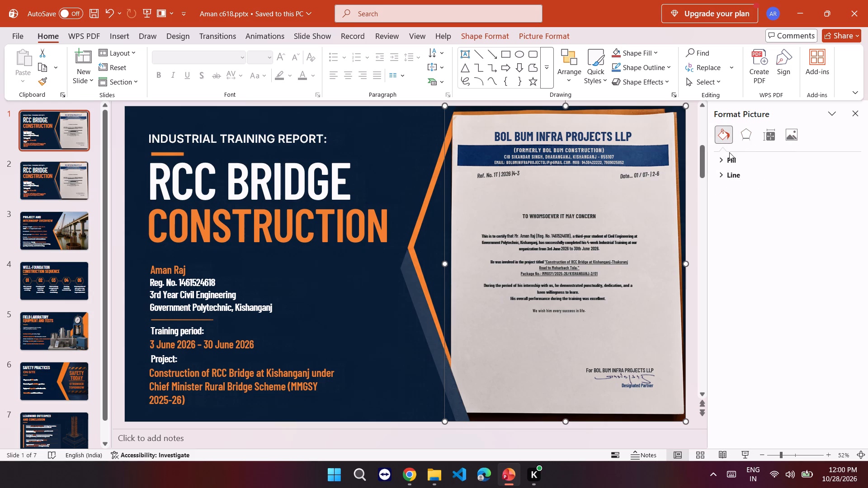
pyautogui.click(729, 154)
pyautogui.moveTo(730, 155); pyautogui.dragTo(730, 160)
pyautogui.click(730, 160)
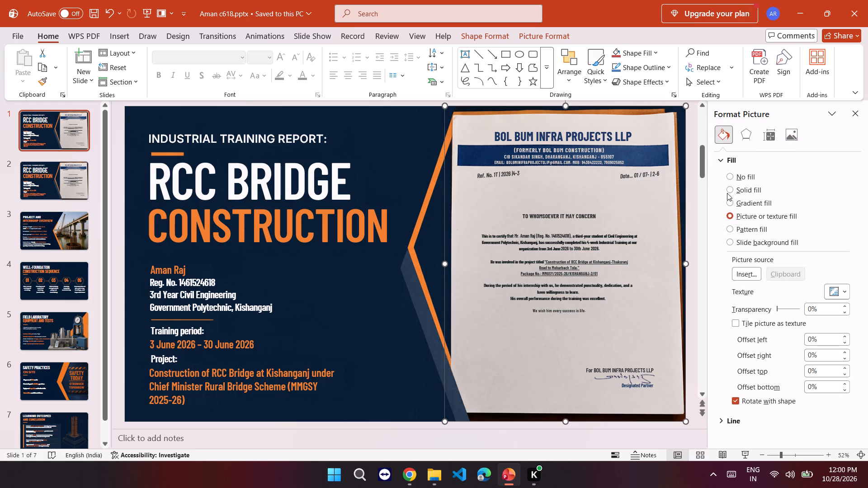
pyautogui.click(751, 276)
pyautogui.doubleClick(334, 177)
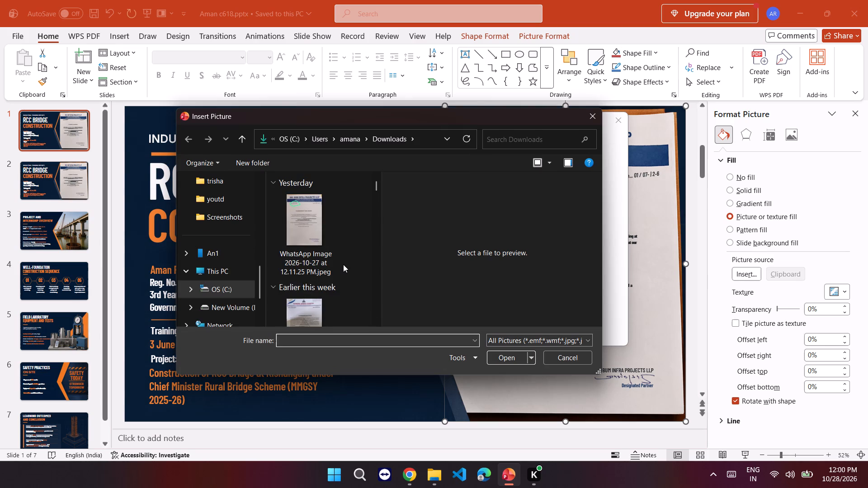
pyautogui.hscroll(-1, 343, 264)
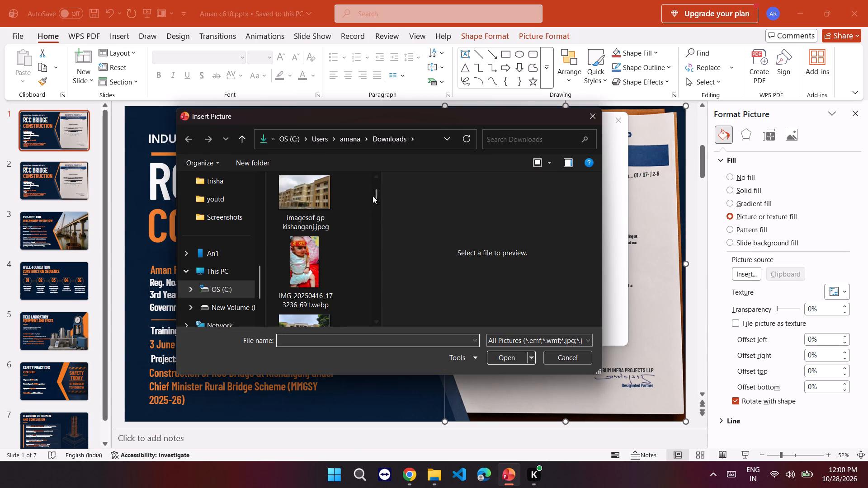
pyautogui.doubleClick(317, 200)
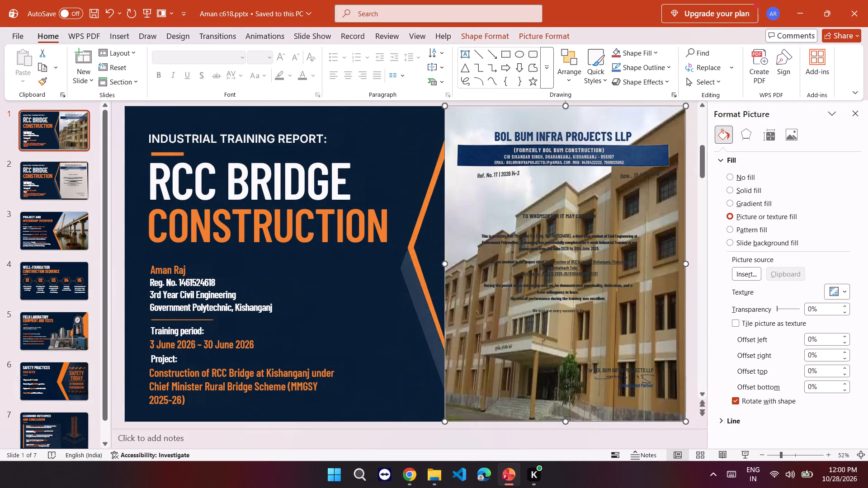
# Move the building picture across slide 1 onto the title text, clear of the certificate's text boxes.
pyautogui.moveTo(536, 198); pyautogui.dragTo(237, 202)
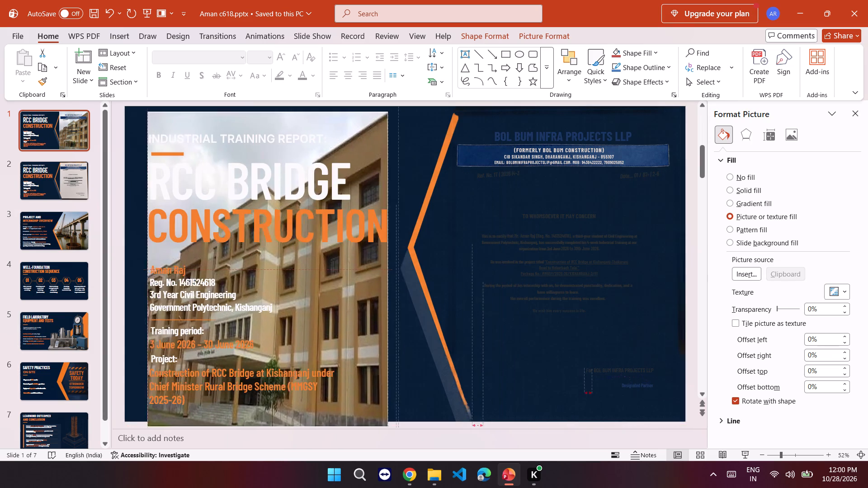
pyautogui.moveTo(237, 202); pyautogui.dragTo(283, 208)
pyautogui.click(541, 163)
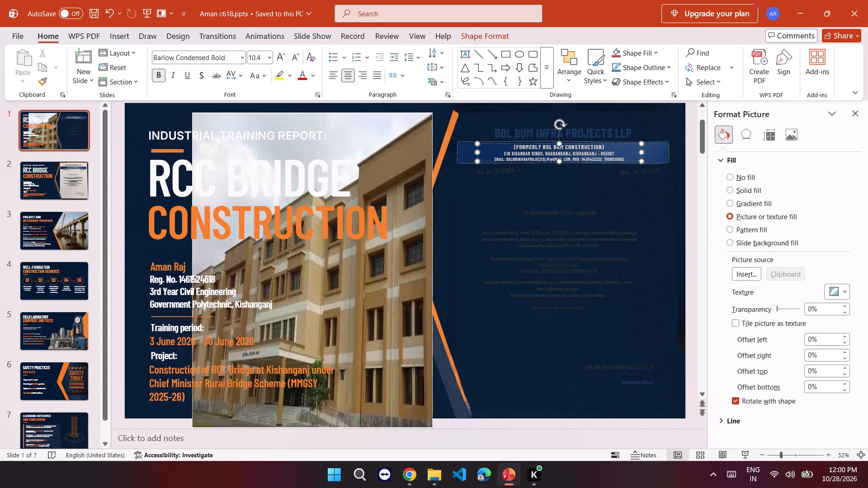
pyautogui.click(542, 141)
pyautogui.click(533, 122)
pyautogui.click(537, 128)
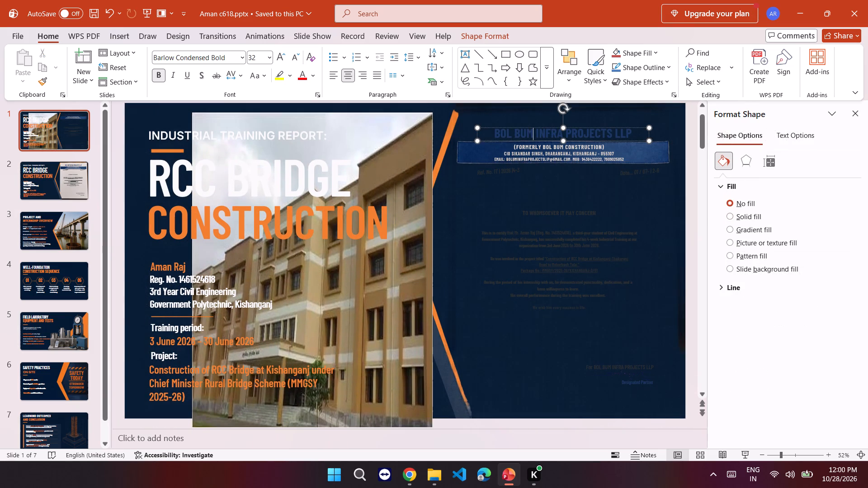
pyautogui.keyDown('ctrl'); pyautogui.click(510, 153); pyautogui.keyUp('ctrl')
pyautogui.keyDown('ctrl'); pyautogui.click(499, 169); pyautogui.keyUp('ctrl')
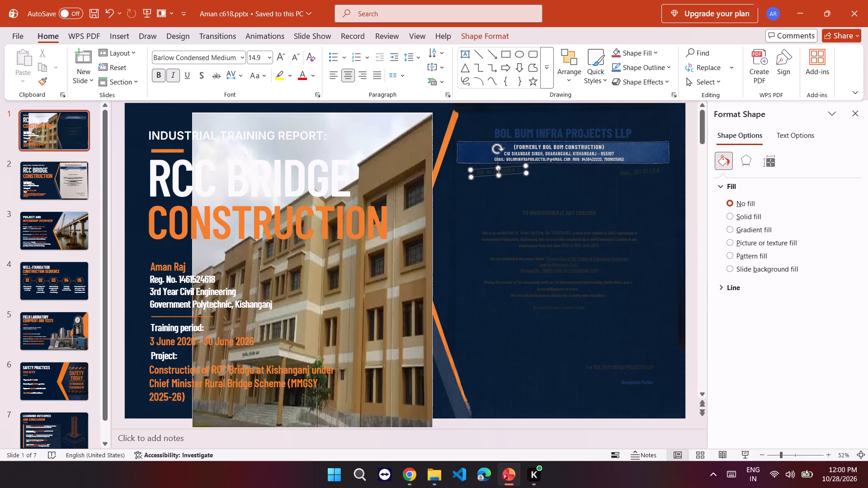
# Delete the certificate's company heading, reference number, date, body paragraphs and signature text boxes together from slide 1.
pyautogui.click(534, 131)
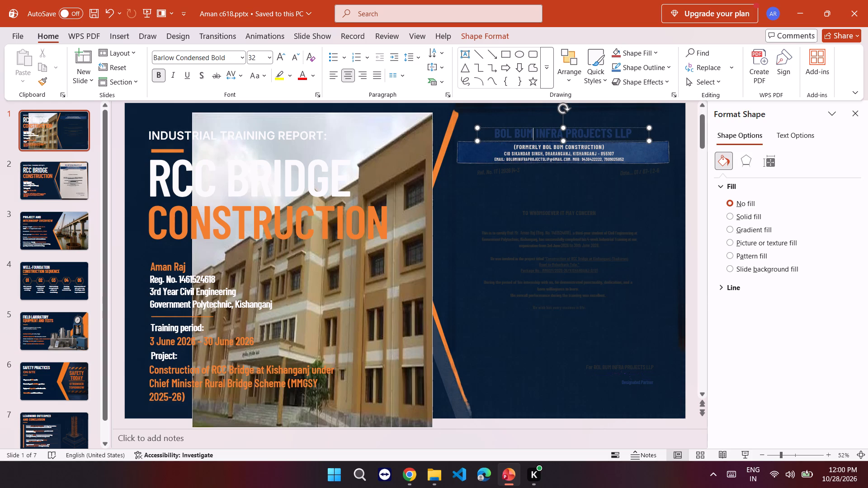
pyautogui.click(530, 127)
pyautogui.keyDown('ctrl'); pyautogui.click(488, 150); pyautogui.keyUp('ctrl')
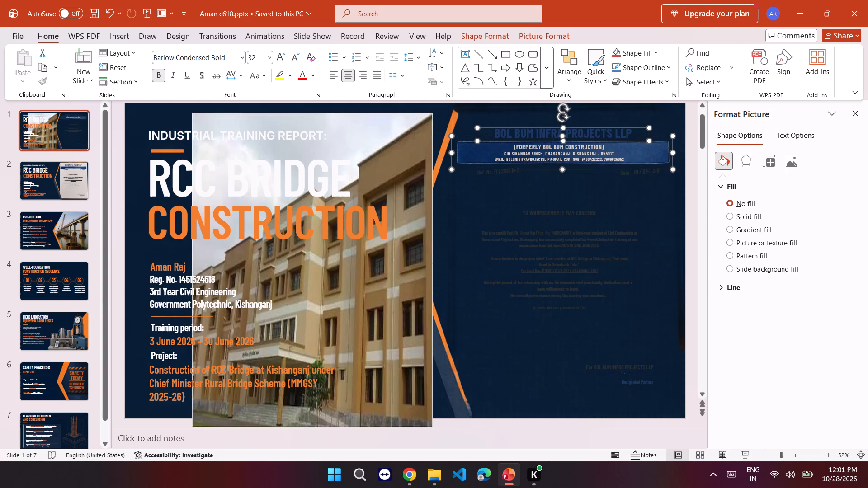
pyautogui.keyDown('ctrl'); pyautogui.click(495, 177); pyautogui.keyUp('ctrl')
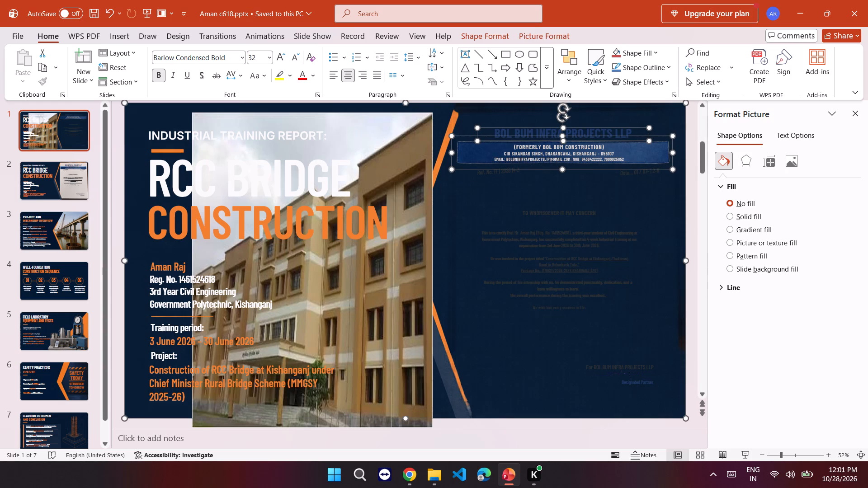
pyautogui.keyDown('ctrl'); pyautogui.click(493, 170); pyautogui.keyUp('ctrl')
pyautogui.keyDown('ctrl'); pyautogui.click(539, 197); pyautogui.keyUp('ctrl')
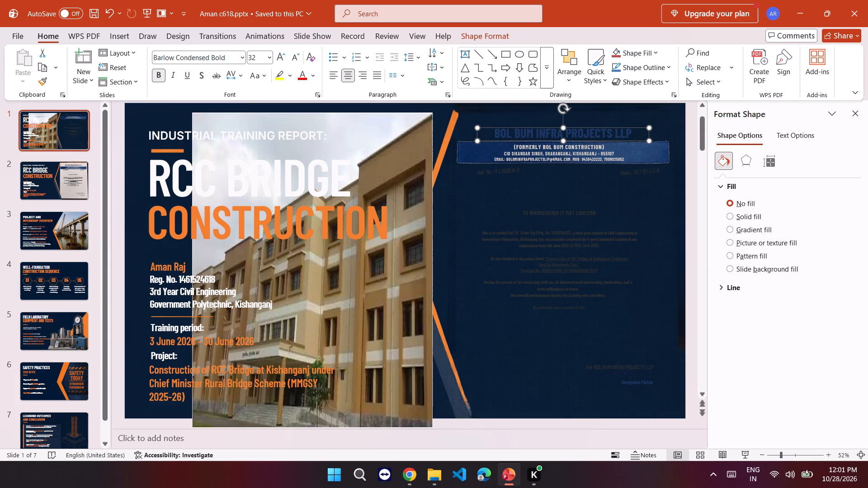
pyautogui.keyDown('ctrl'); pyautogui.click(507, 169); pyautogui.keyUp('ctrl')
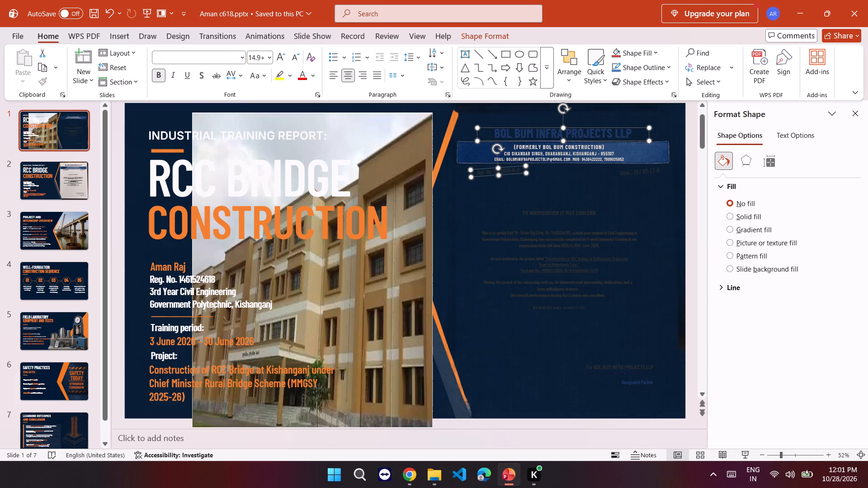
pyautogui.keyDown('ctrl'); pyautogui.click(640, 171); pyautogui.keyUp('ctrl')
pyautogui.keyDown('ctrl'); pyautogui.click(570, 211); pyautogui.keyUp('ctrl')
pyautogui.keyDown('ctrl'); pyautogui.click(566, 237); pyautogui.keyUp('ctrl')
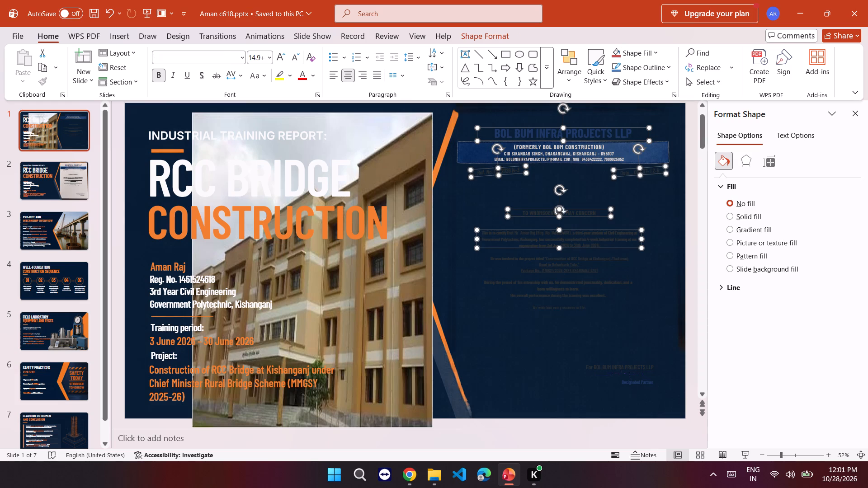
pyautogui.keyDown('ctrl'); pyautogui.click(561, 265); pyautogui.keyUp('ctrl')
pyautogui.keyDown('ctrl'); pyautogui.click(558, 285); pyautogui.keyUp('ctrl')
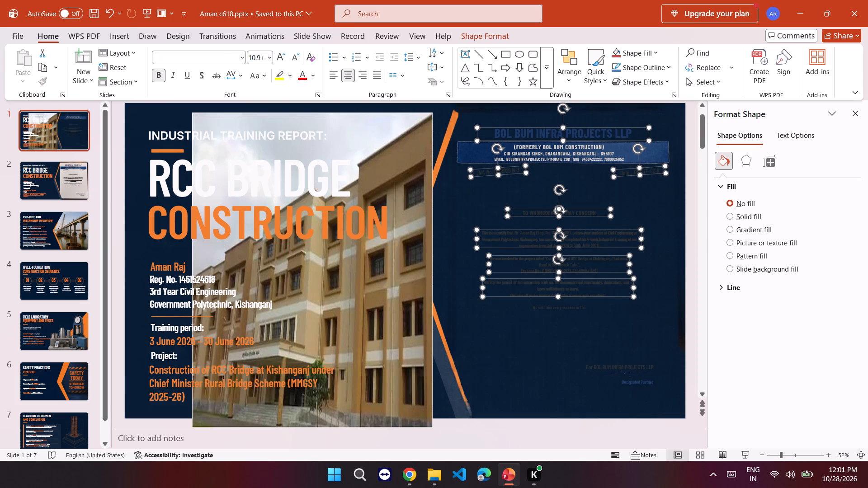
pyautogui.keyDown('ctrl'); pyautogui.click(559, 308); pyautogui.keyUp('ctrl')
pyautogui.keyDown('ctrl'); pyautogui.click(618, 366); pyautogui.keyUp('ctrl')
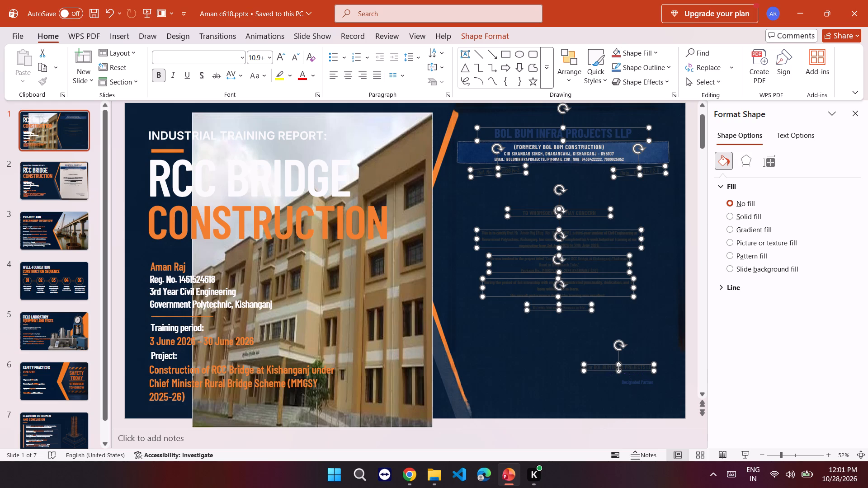
pyautogui.keyDown('ctrl'); pyautogui.click(636, 383); pyautogui.keyUp('ctrl')
pyautogui.press('Delete')
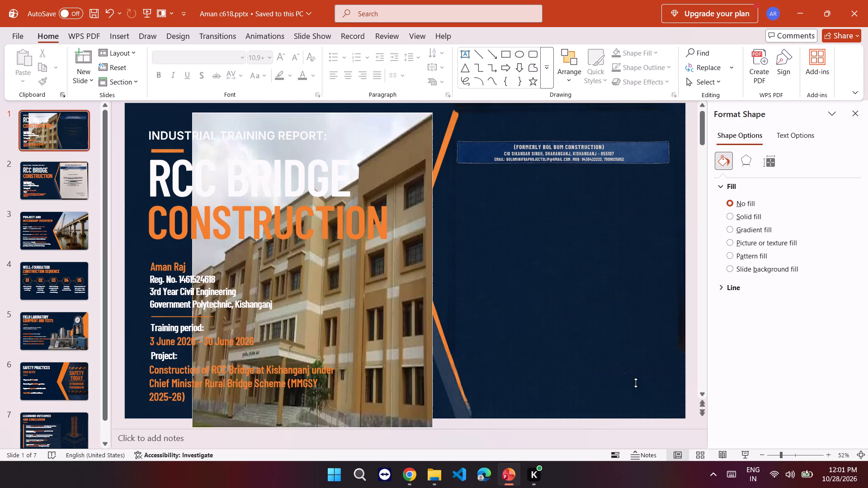
# Delete the remaining letterhead address text and the blue banner behind it from slide 1.
pyautogui.keyDown('ctrl'); pyautogui.click(571, 161); pyautogui.keyUp('ctrl')
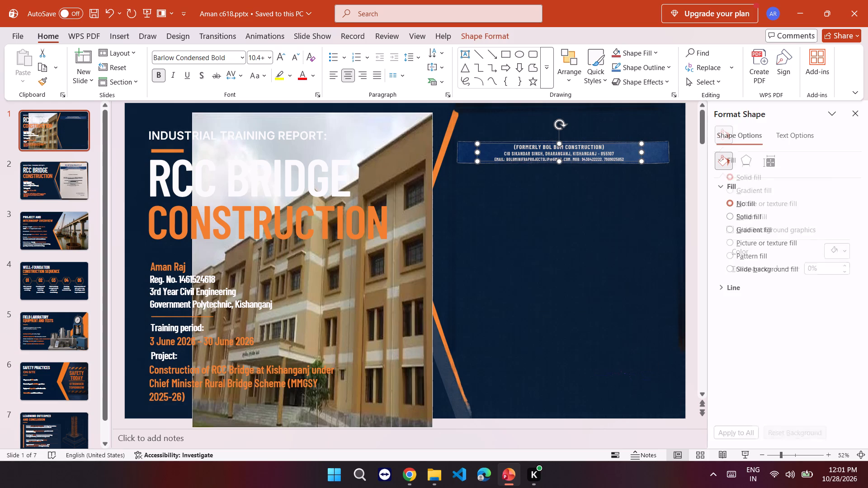
pyautogui.press('Delete')
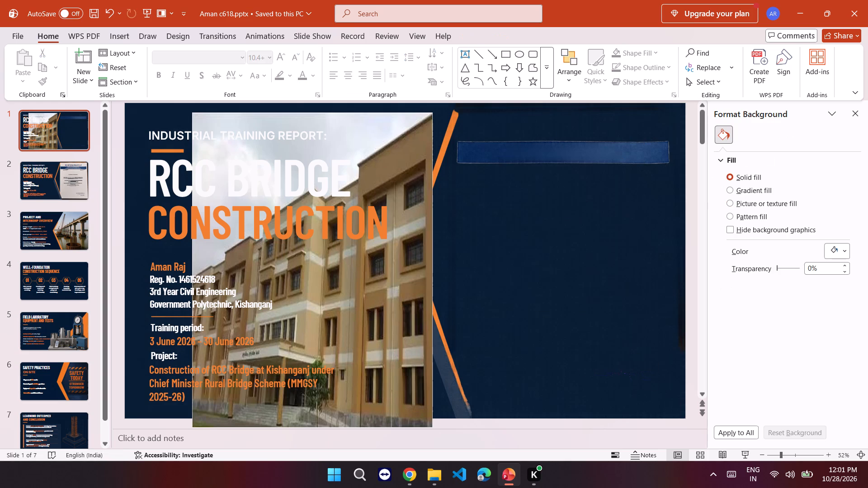
pyautogui.keyDown('ctrl'); pyautogui.click(567, 156); pyautogui.keyUp('ctrl')
pyautogui.press('Delete')
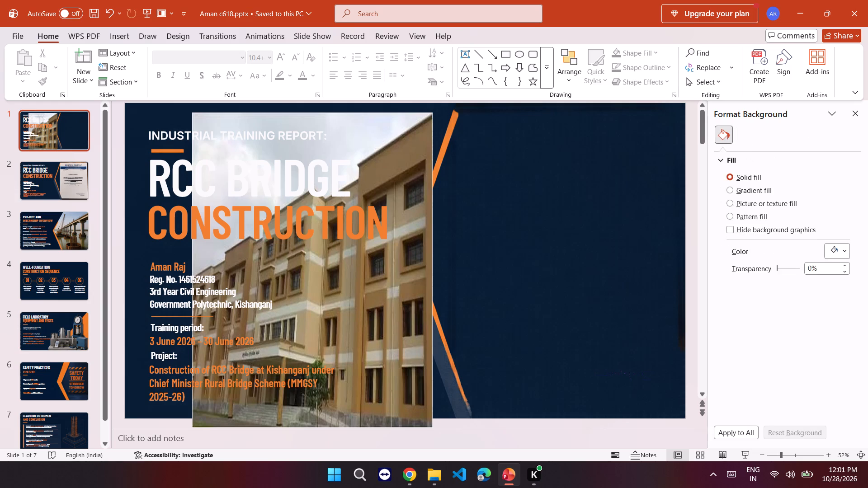
# Move the building picture onto the right half of slide 1, clear of the title text and just inside the slide's right edge.
pyautogui.moveTo(417, 179); pyautogui.dragTo(649, 163)
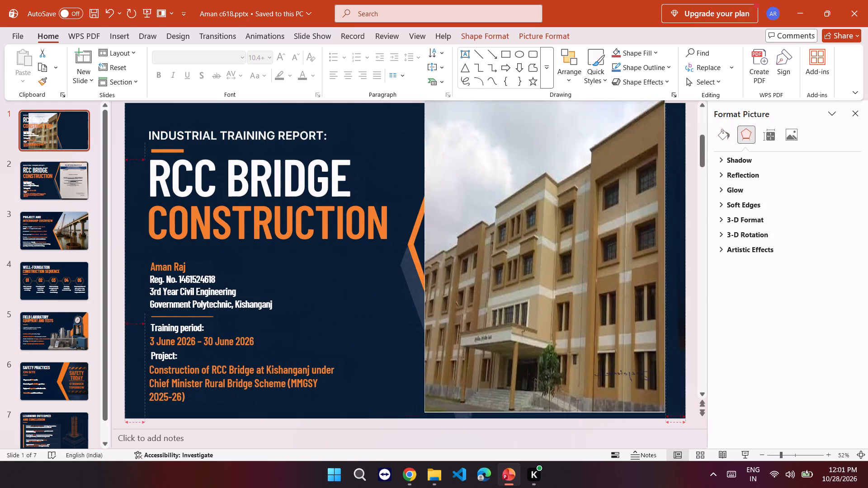
pyautogui.moveTo(649, 163); pyautogui.dragTo(667, 168)
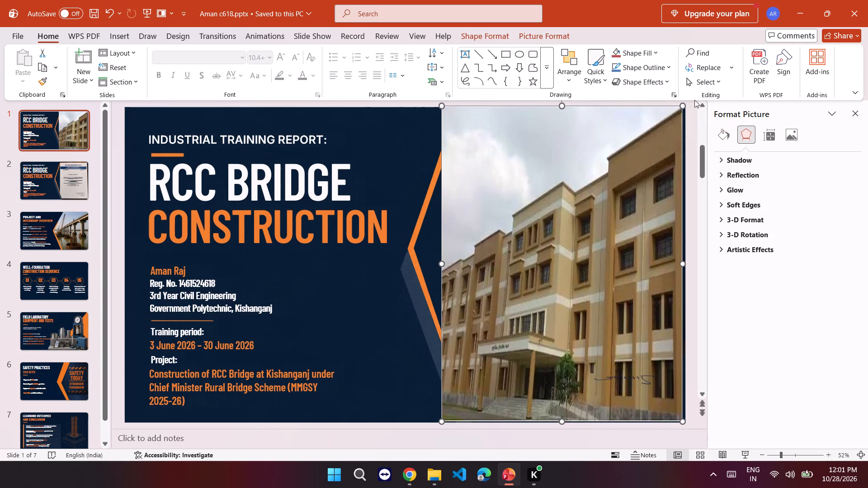
# Send the building picture to the back, and bring it forward one level so it lies beneath the orange chevron but above the navy background.
pyautogui.click(573, 76)
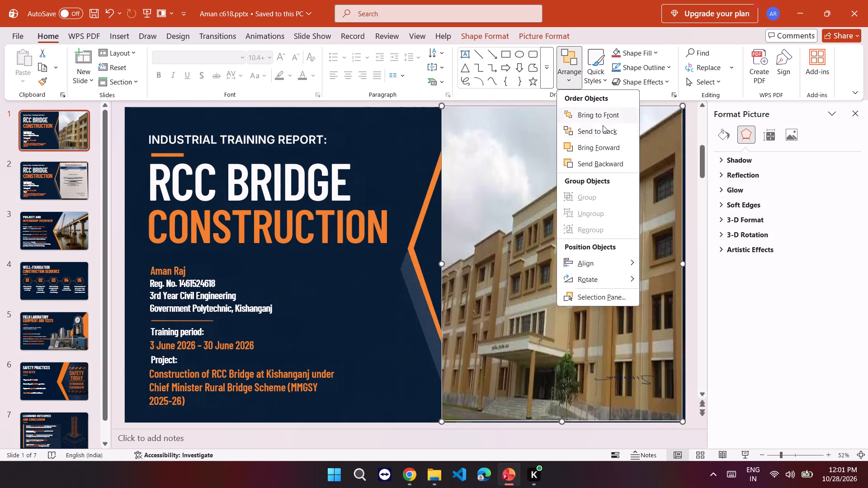
pyautogui.click(614, 131)
pyautogui.click(575, 72)
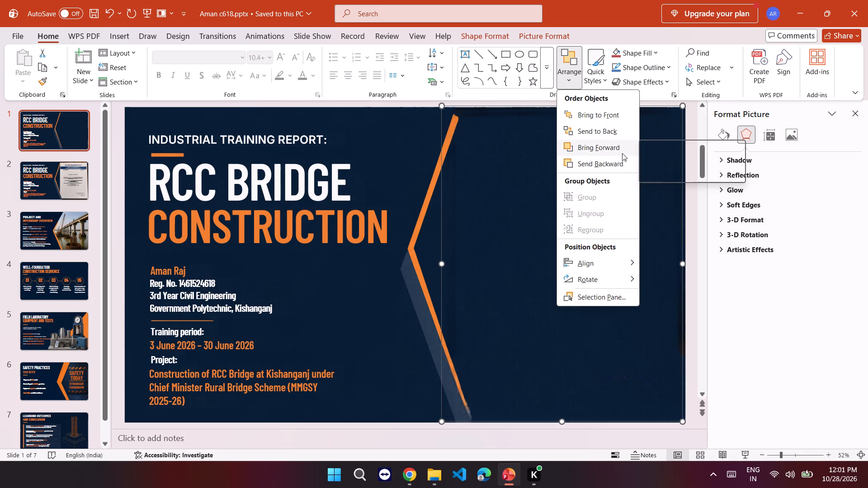
pyautogui.click(622, 153)
# Send the building picture backward one level, behind the navy background image, and select that background image on slide 1.
pyautogui.click(570, 83)
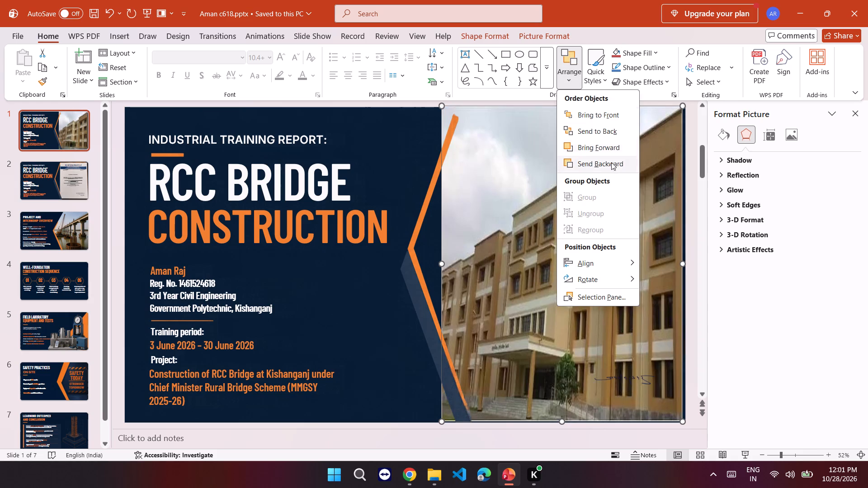
pyautogui.click(614, 166)
pyautogui.click(560, 183)
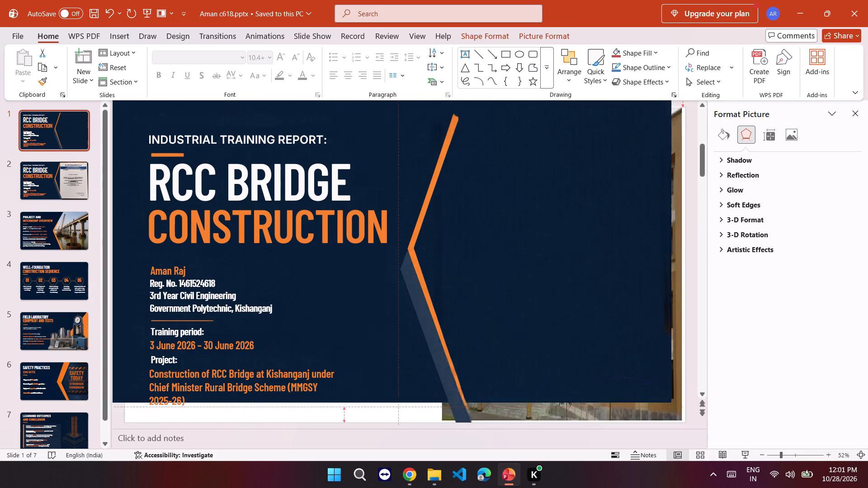
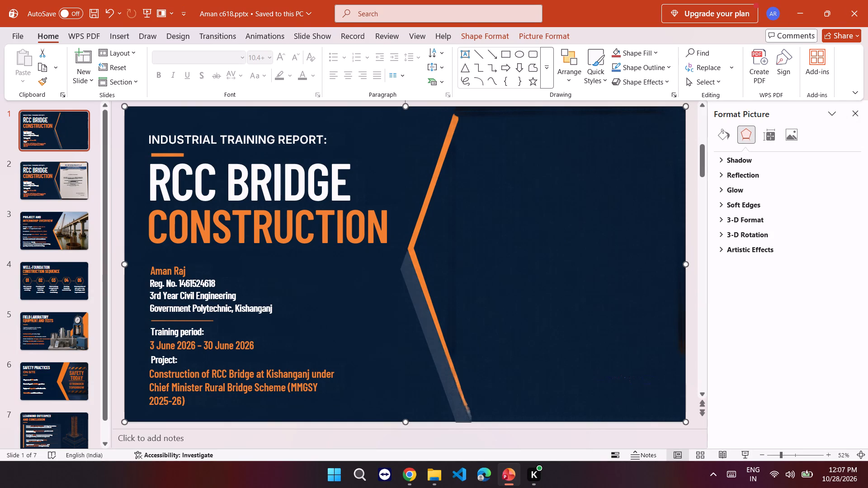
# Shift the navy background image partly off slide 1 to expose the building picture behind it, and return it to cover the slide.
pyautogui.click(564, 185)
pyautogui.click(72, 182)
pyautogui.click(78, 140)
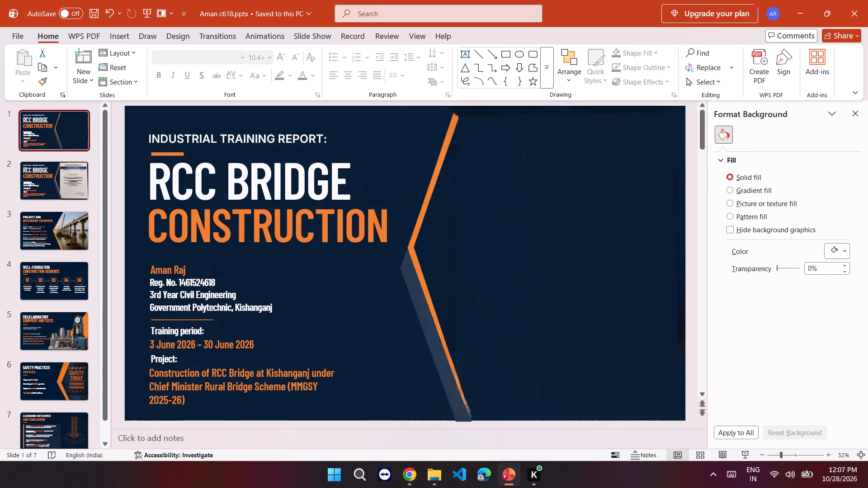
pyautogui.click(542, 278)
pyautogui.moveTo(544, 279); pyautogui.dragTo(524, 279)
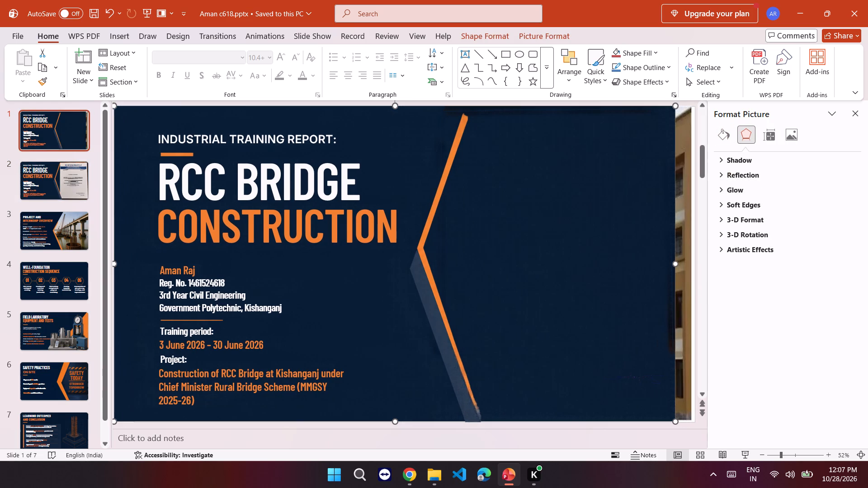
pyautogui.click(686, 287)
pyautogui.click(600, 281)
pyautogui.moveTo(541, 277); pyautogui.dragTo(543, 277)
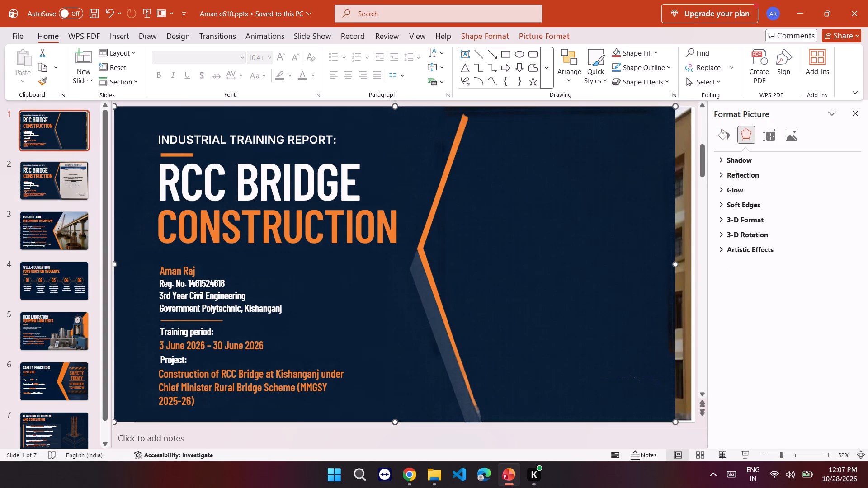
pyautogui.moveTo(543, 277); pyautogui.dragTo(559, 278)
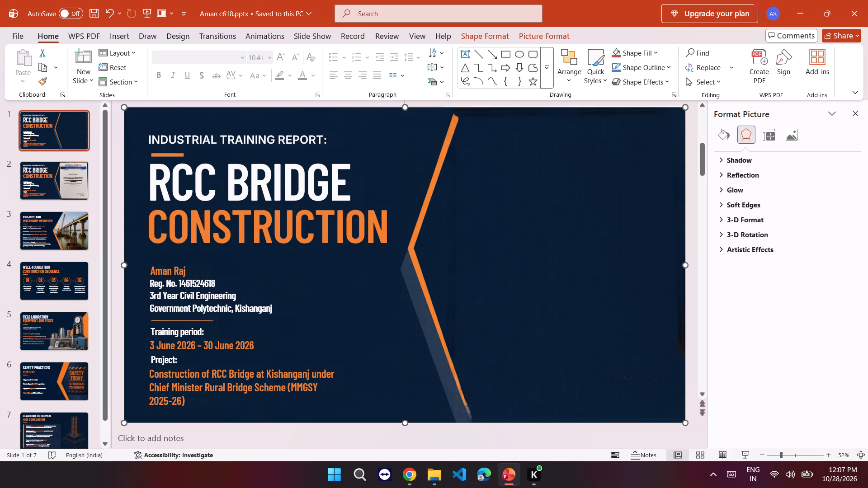
# Send the navy background image to the back of slide 1, behind the building picture.
pyautogui.click(567, 75)
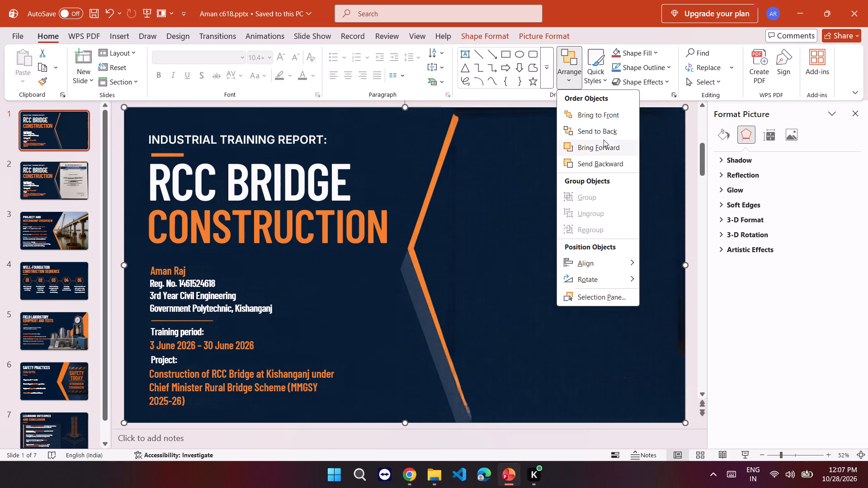
pyautogui.click(604, 130)
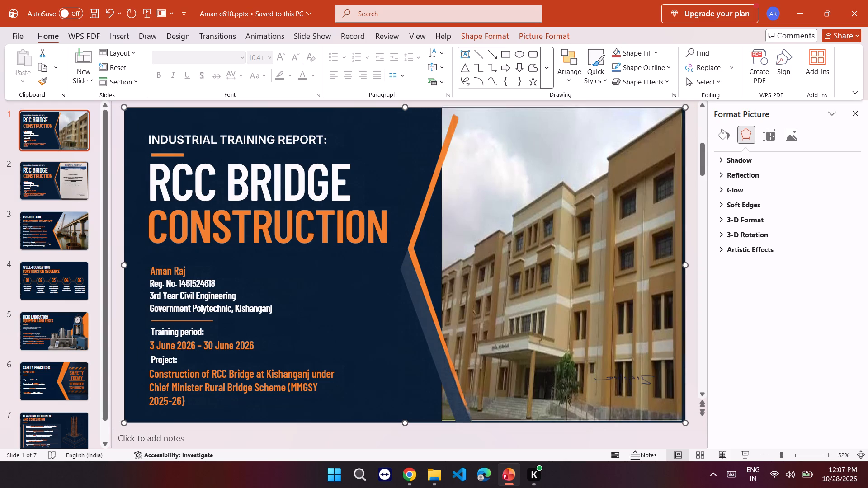
pyautogui.click(587, 237)
# Widen the lower arm of the orange chevron to about twice its width and shift it right, partly over the building picture.
pyautogui.click(415, 270)
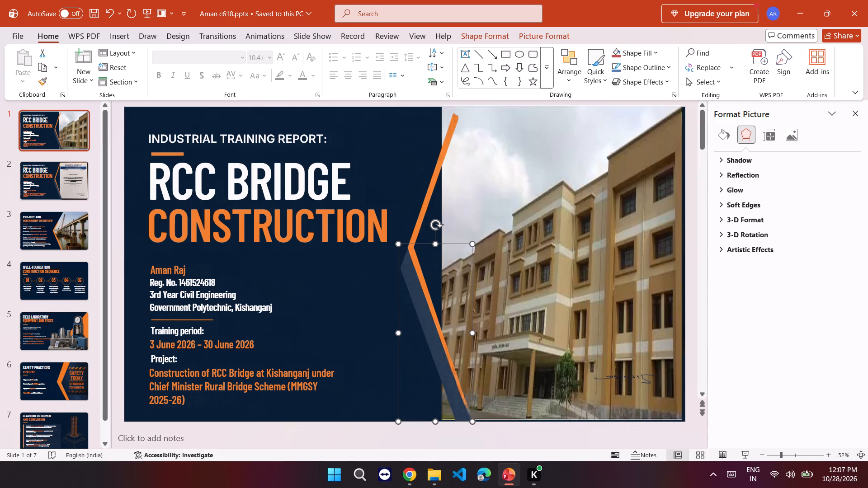
pyautogui.moveTo(399, 332); pyautogui.dragTo(397, 328)
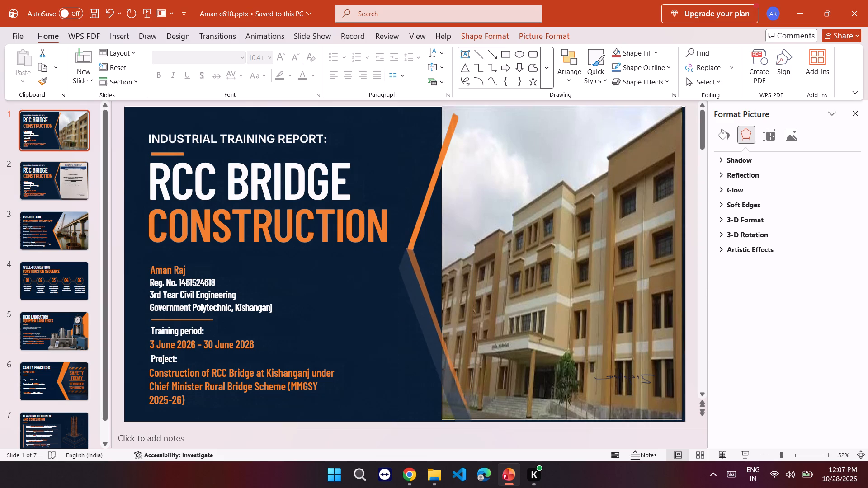
pyautogui.moveTo(397, 328); pyautogui.dragTo(400, 325)
pyautogui.moveTo(400, 421); pyautogui.dragTo(378, 419)
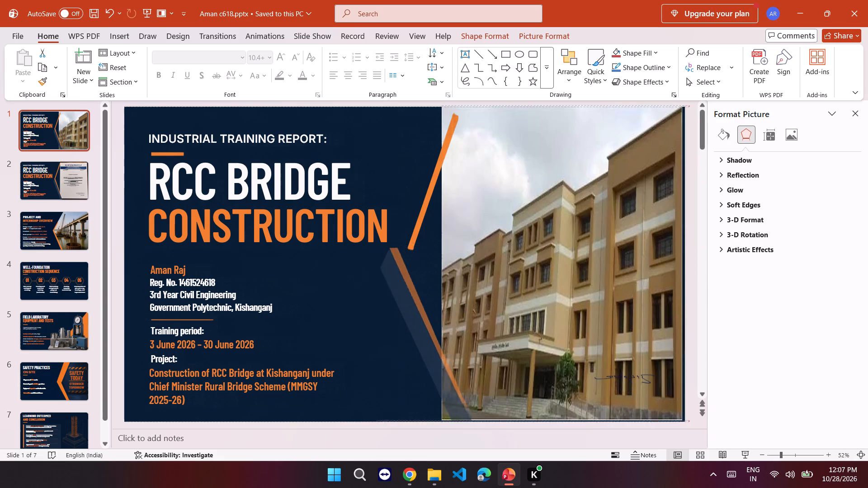
pyautogui.moveTo(378, 419); pyautogui.dragTo(324, 420)
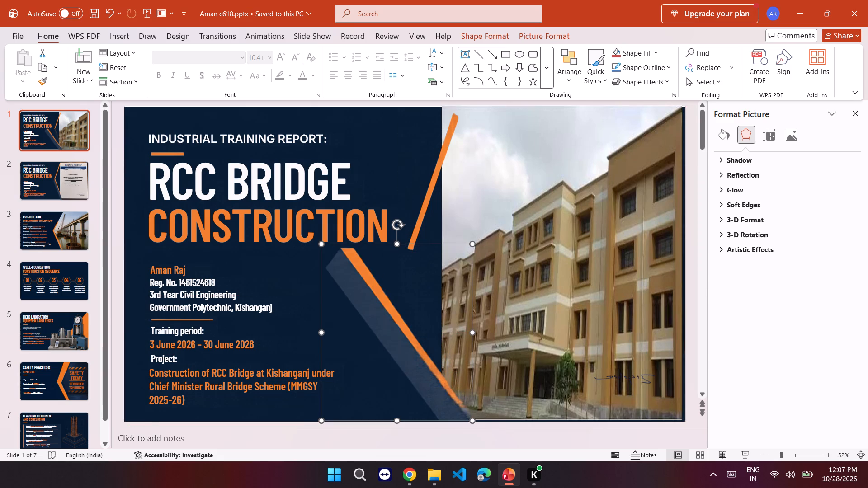
pyautogui.moveTo(405, 357); pyautogui.dragTo(462, 359)
pyautogui.moveTo(490, 403); pyautogui.dragTo(484, 402)
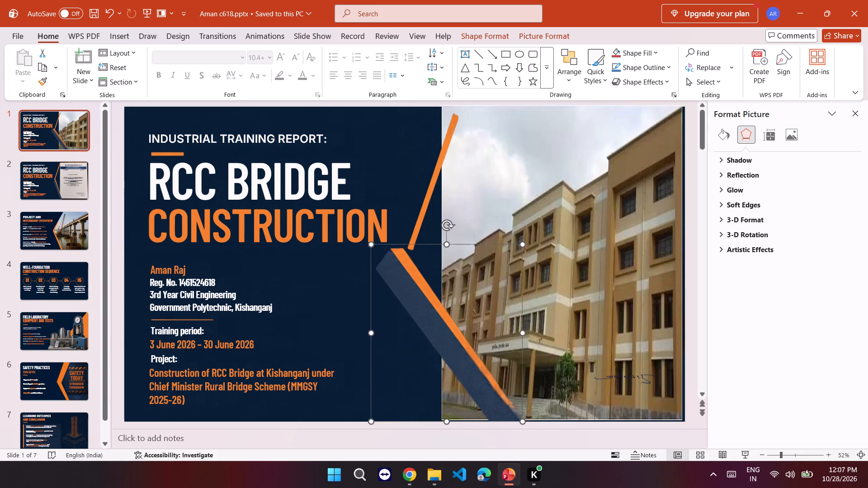
# Edit the points of the chevron's lower arm, pulling its bottom-left point outward and its top-left point up toward the title text.
pyautogui.rightClick(484, 395)
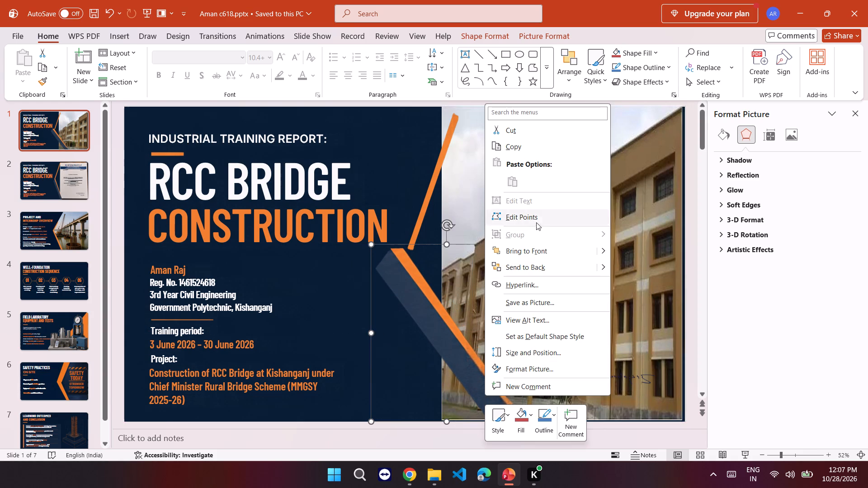
pyautogui.click(538, 216)
pyautogui.moveTo(372, 420); pyautogui.dragTo(371, 420)
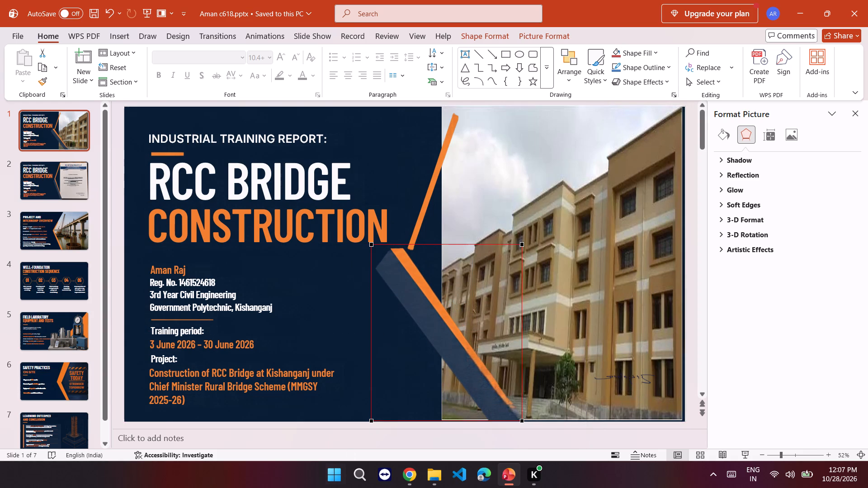
pyautogui.moveTo(371, 420); pyautogui.dragTo(308, 422)
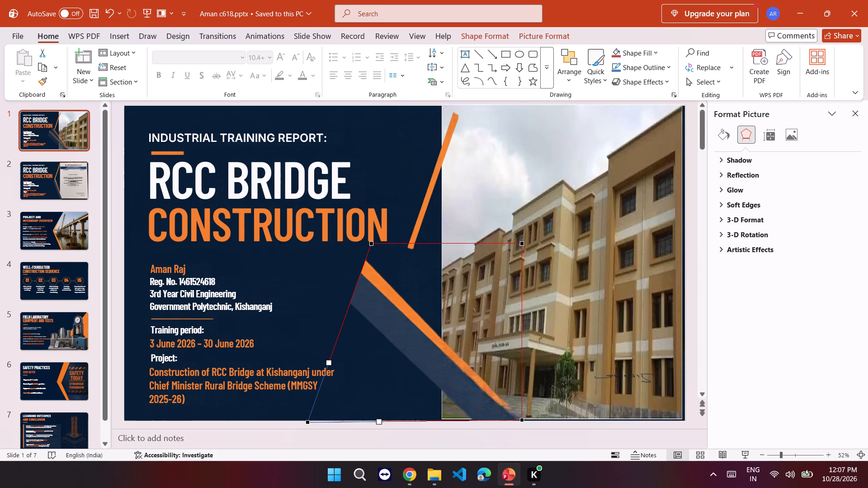
pyautogui.moveTo(372, 242); pyautogui.dragTo(372, 243)
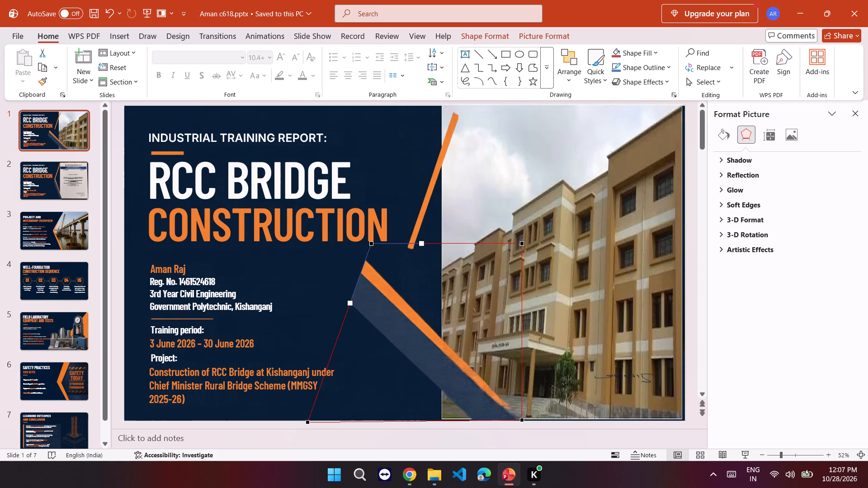
pyautogui.moveTo(372, 243); pyautogui.dragTo(409, 242)
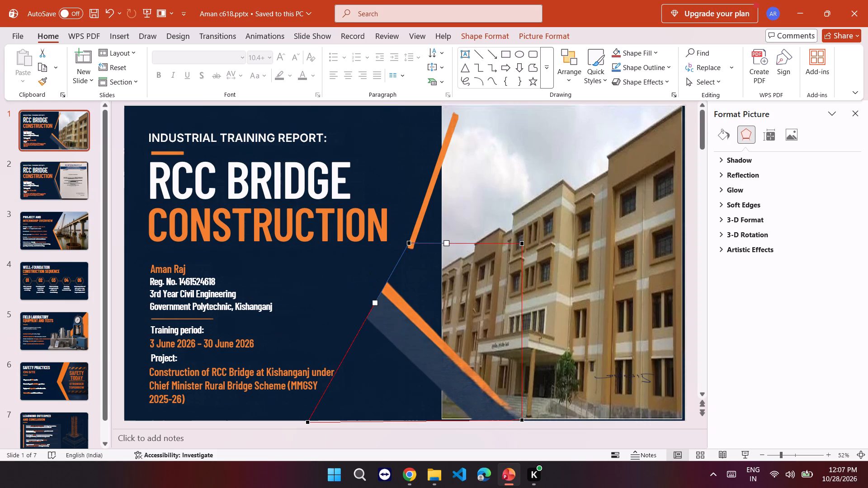
pyautogui.moveTo(408, 243); pyautogui.dragTo(349, 234)
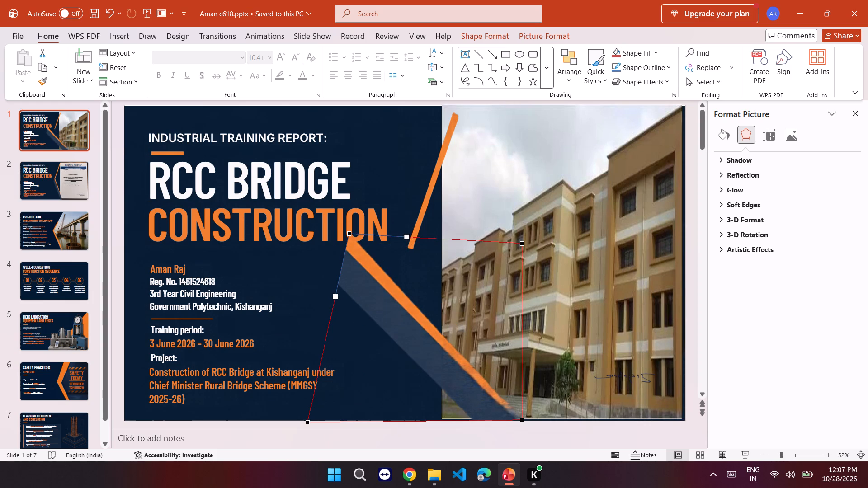
pyautogui.moveTo(336, 296); pyautogui.dragTo(410, 293)
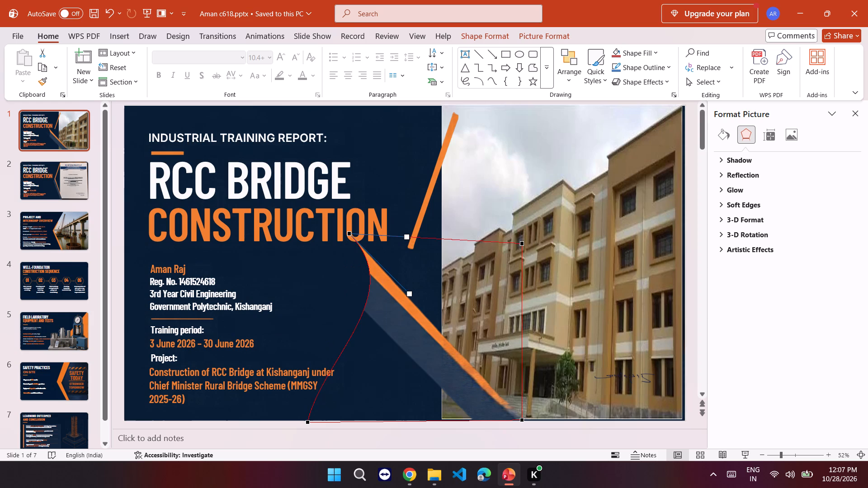
pyautogui.moveTo(410, 291); pyautogui.dragTo(398, 293)
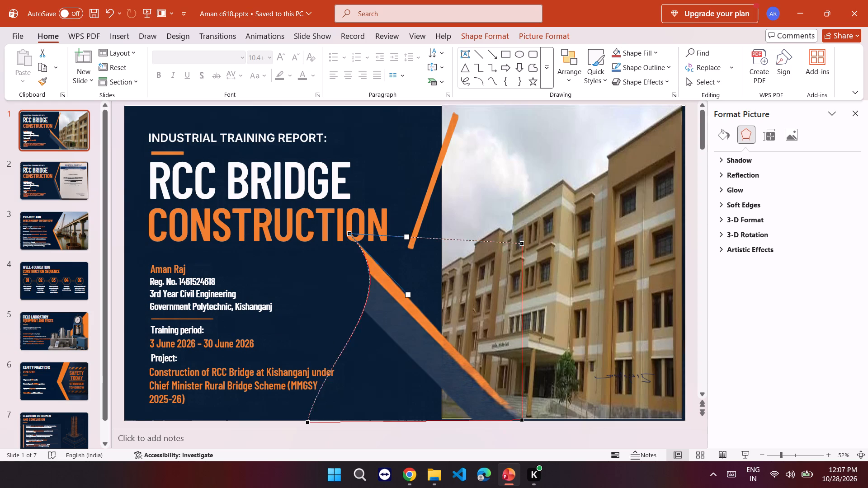
pyautogui.moveTo(398, 293); pyautogui.dragTo(345, 290)
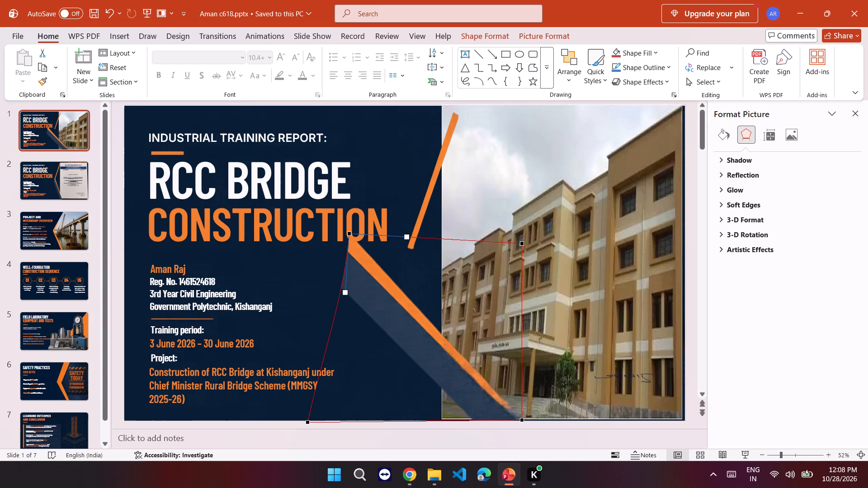
# Move the chevron's lower arm right onto the building picture and stretch its bottom-right corner further right, close to the slide's bottom edge.
pyautogui.moveTo(446, 352); pyautogui.dragTo(511, 334)
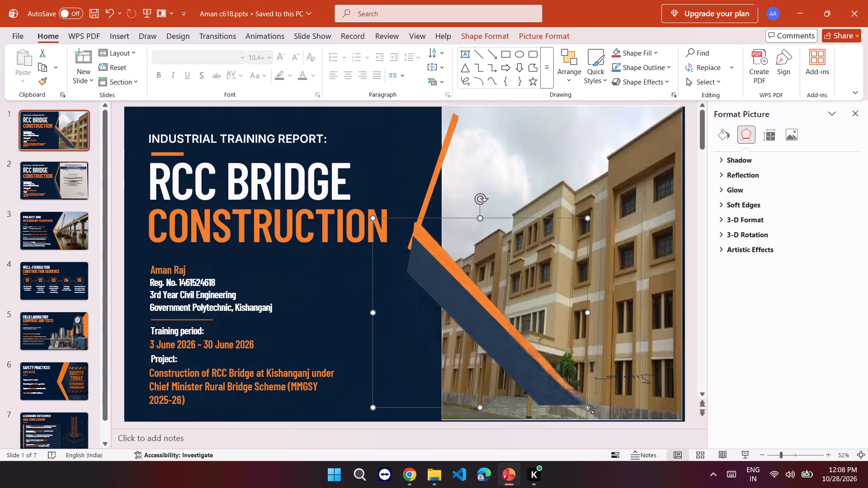
pyautogui.moveTo(590, 409); pyautogui.dragTo(548, 422)
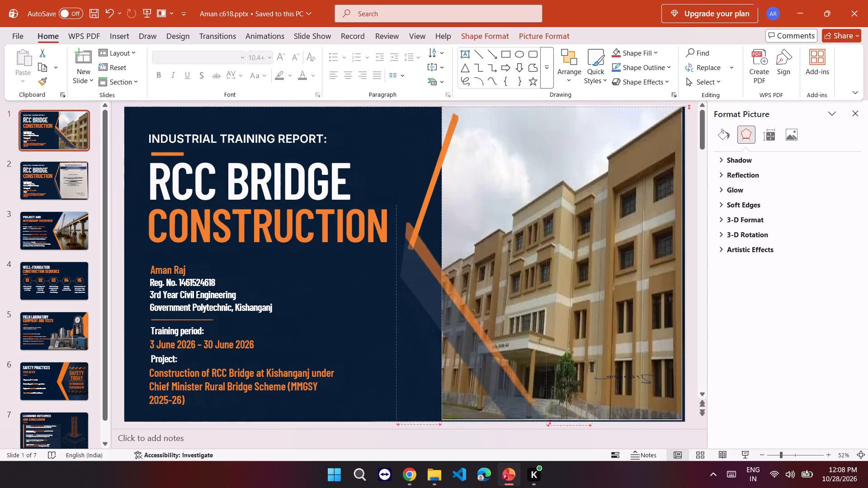
pyautogui.moveTo(548, 422); pyautogui.dragTo(650, 419)
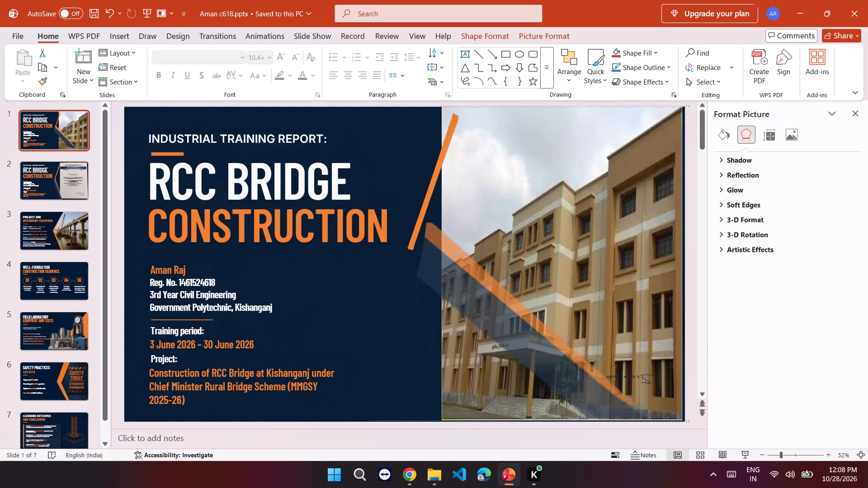
pyautogui.moveTo(650, 419); pyautogui.dragTo(643, 419)
# Rotate the chevron's lower arm clockwise and position it so its top meets the upper orange arm and its base passes the slide's bottom edge.
pyautogui.moveTo(510, 200); pyautogui.dragTo(535, 199)
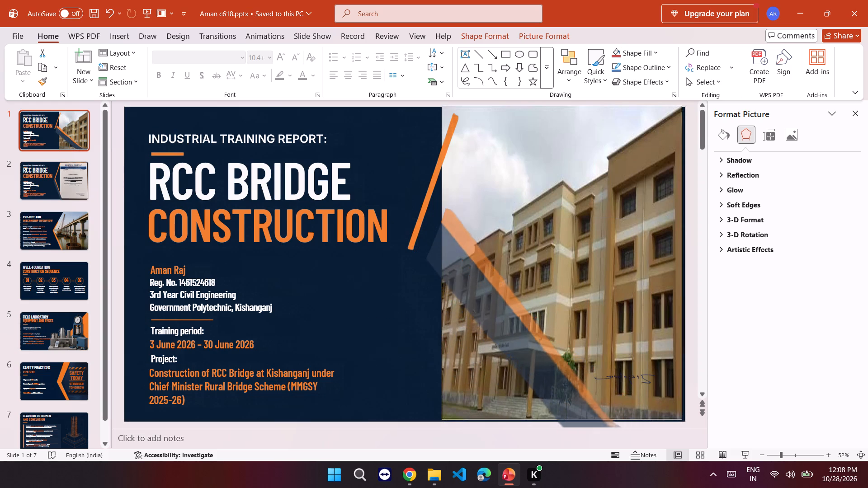
pyautogui.moveTo(535, 199); pyautogui.dragTo(545, 201)
pyautogui.moveTo(512, 327); pyautogui.dragTo(464, 346)
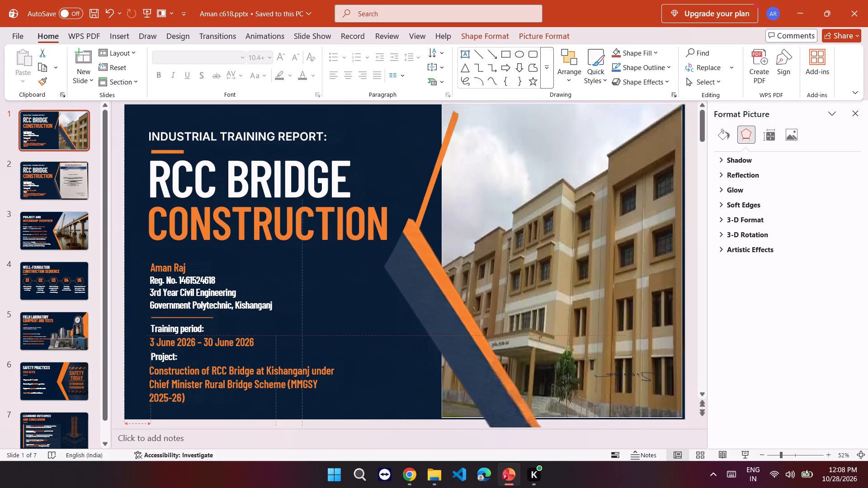
pyautogui.moveTo(464, 346); pyautogui.dragTo(462, 360)
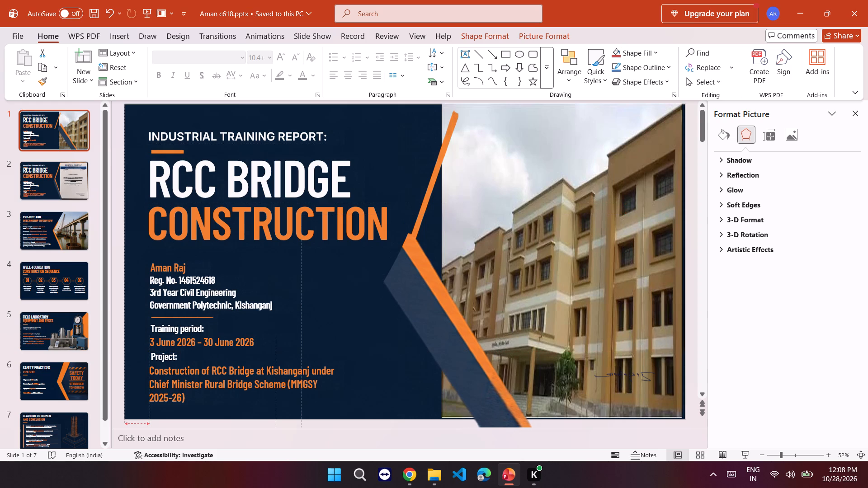
pyautogui.moveTo(462, 360); pyautogui.dragTo(462, 360)
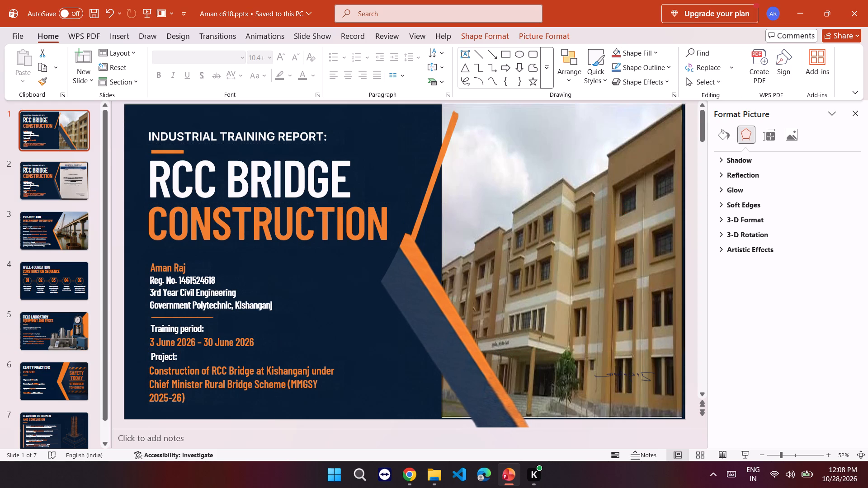
pyautogui.moveTo(462, 360); pyautogui.dragTo(464, 359)
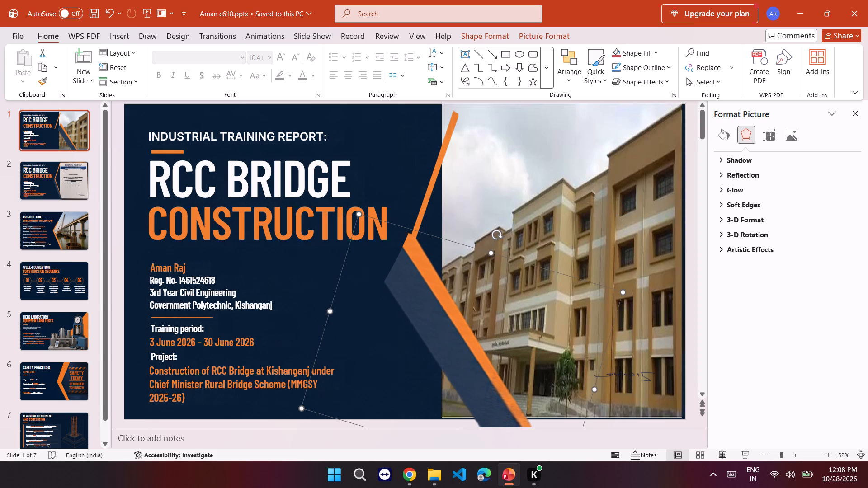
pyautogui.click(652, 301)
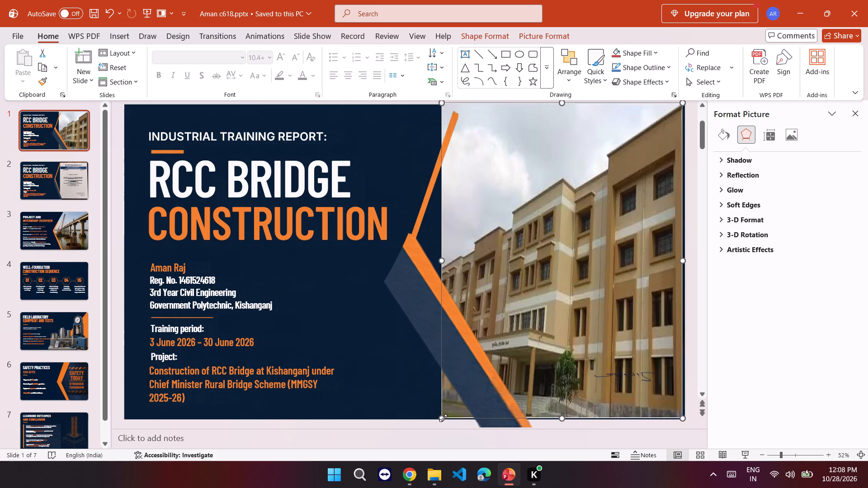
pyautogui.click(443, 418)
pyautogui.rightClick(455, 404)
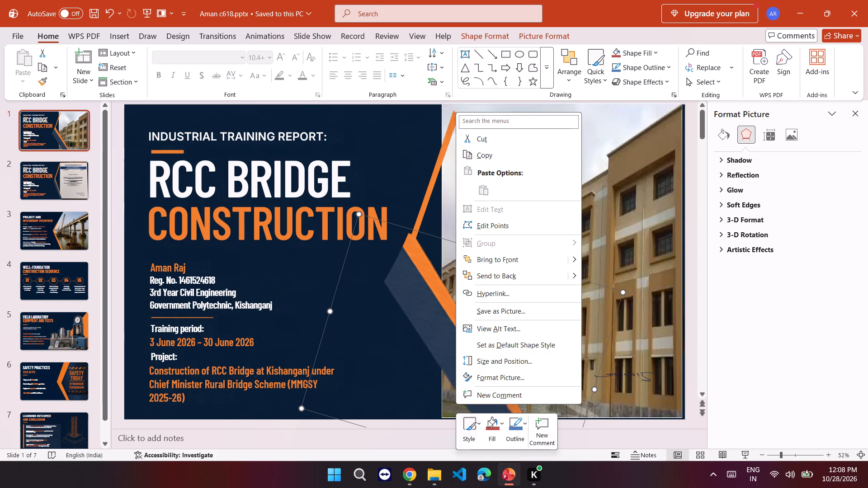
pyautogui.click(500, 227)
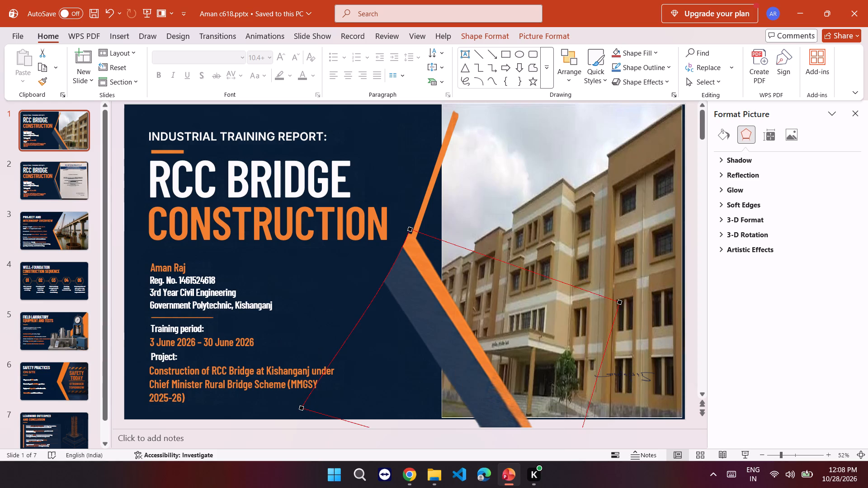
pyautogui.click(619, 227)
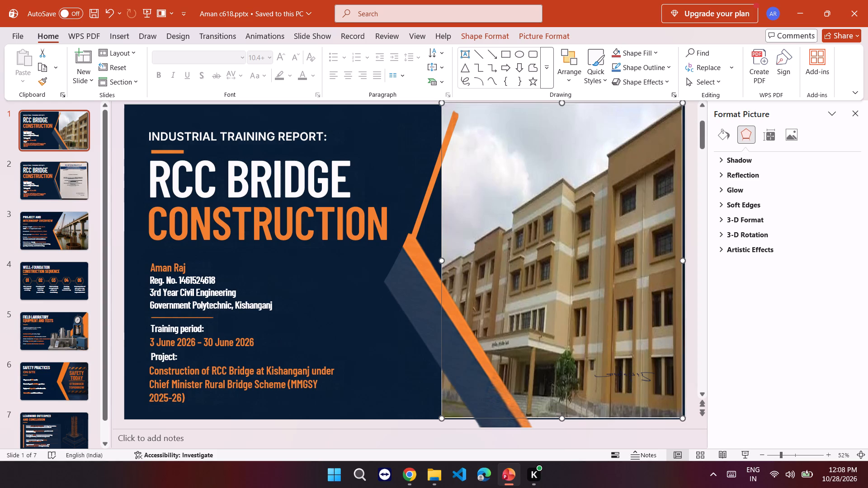
# Edit the building picture's points, raising its bottom-left corner behind the chevron's lower arm and straightening the resulting bottom edge.
pyautogui.rightClick(593, 242)
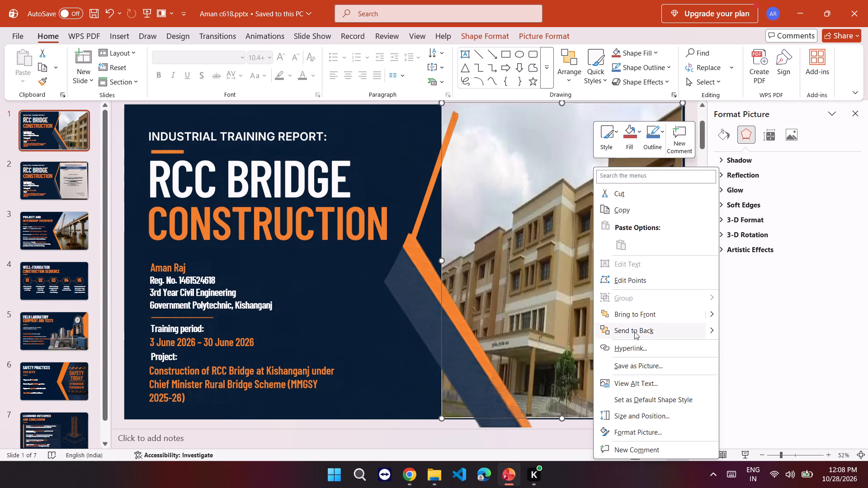
pyautogui.click(634, 277)
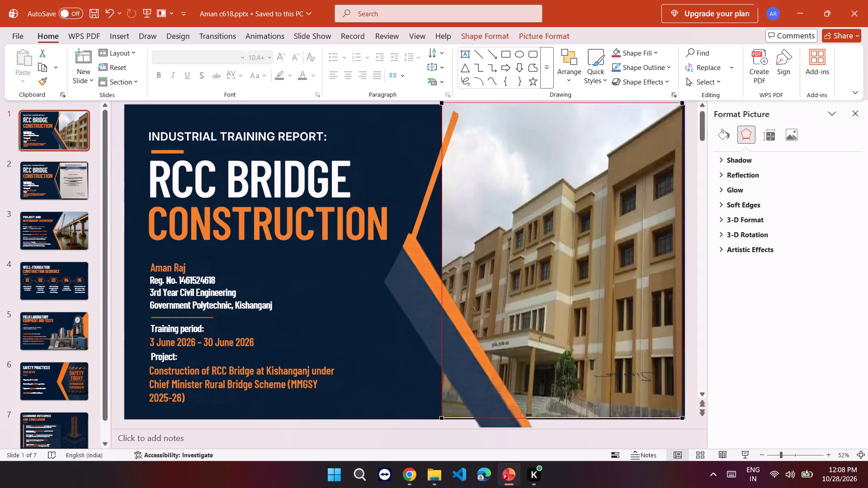
pyautogui.moveTo(442, 417); pyautogui.dragTo(446, 392)
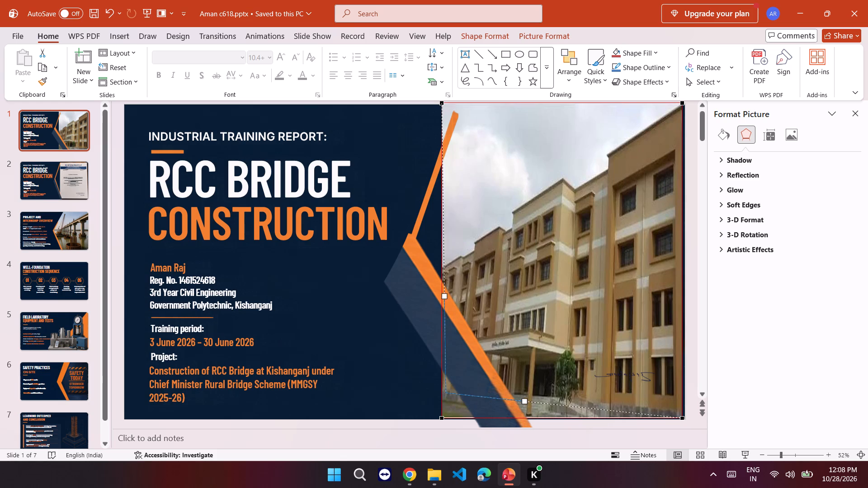
pyautogui.moveTo(446, 392); pyautogui.dragTo(442, 371)
pyautogui.moveTo(522, 386); pyautogui.dragTo(521, 416)
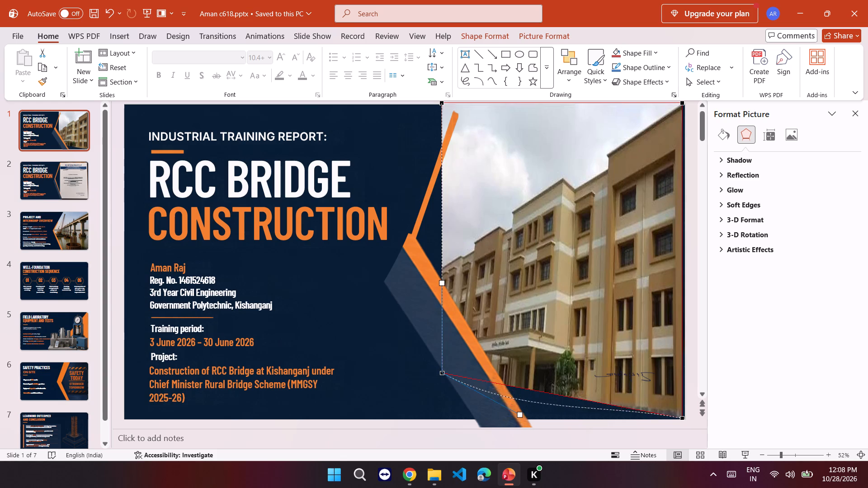
pyautogui.moveTo(521, 416); pyautogui.dragTo(526, 394)
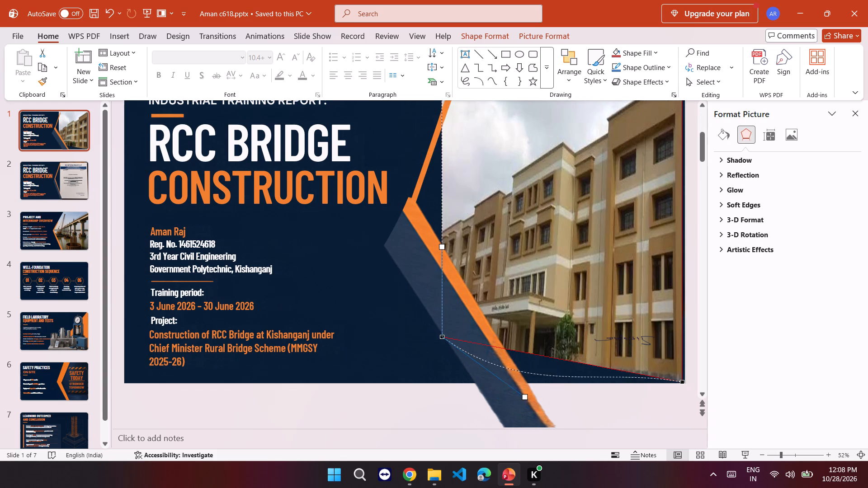
pyautogui.moveTo(526, 394); pyautogui.dragTo(528, 384)
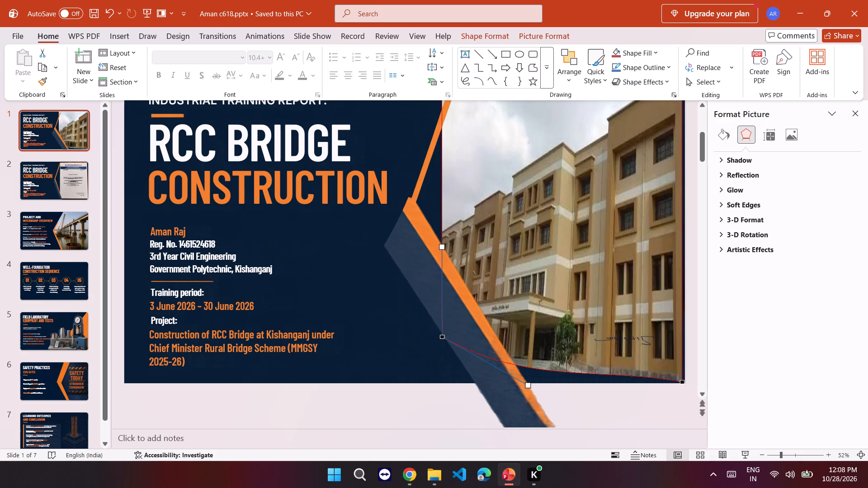
pyautogui.moveTo(528, 385); pyautogui.dragTo(500, 415)
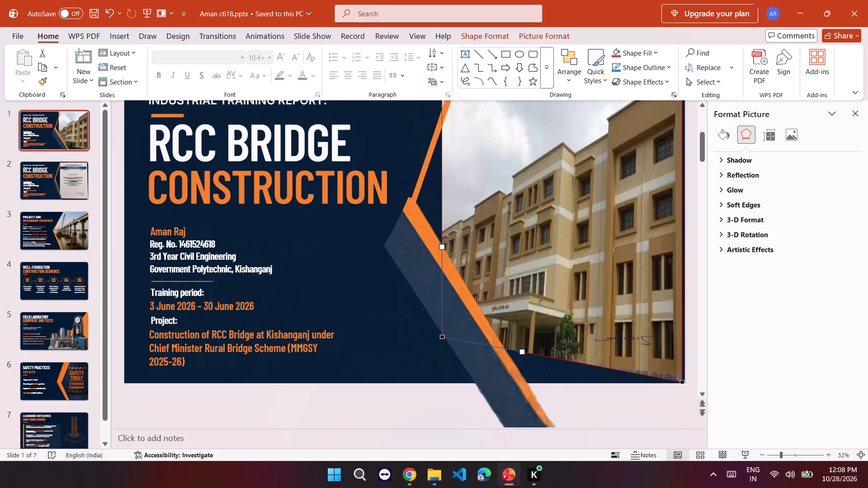
# Add points along the building picture's bottom edge and pull them down to follow the lower arm and the slide's bottom edge.
pyautogui.moveTo(473, 343); pyautogui.dragTo(472, 358)
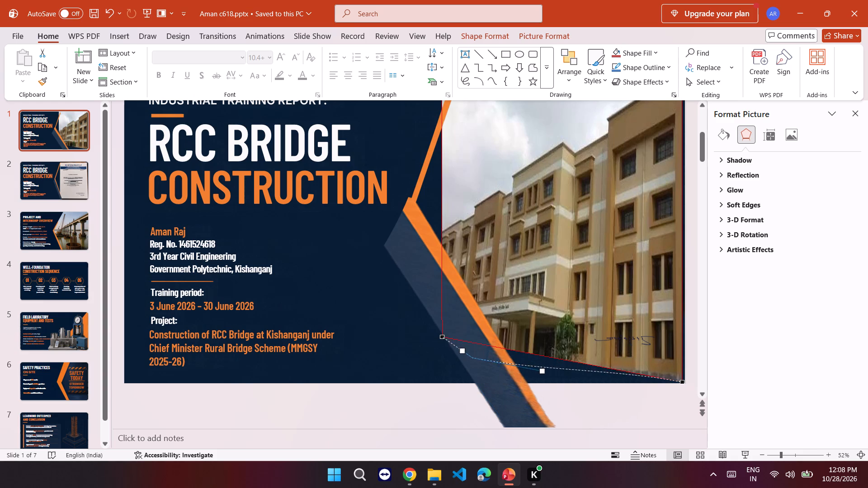
pyautogui.moveTo(472, 358); pyautogui.dragTo(478, 378)
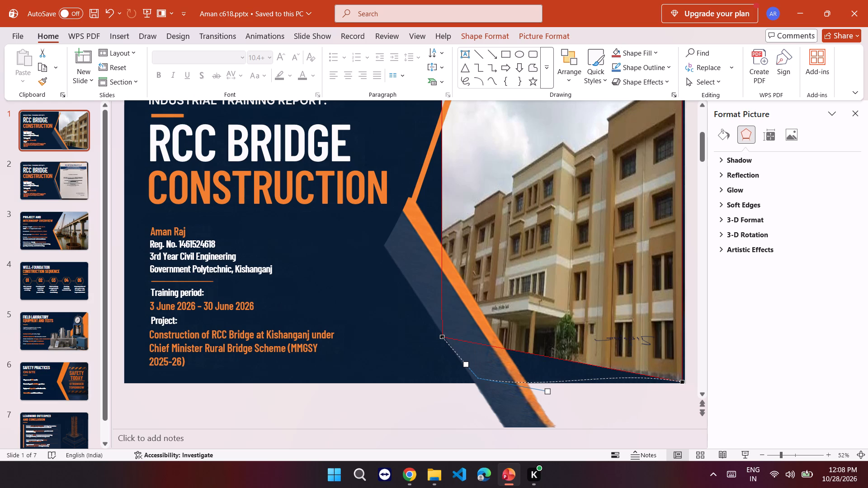
pyautogui.moveTo(478, 378); pyautogui.dragTo(477, 379)
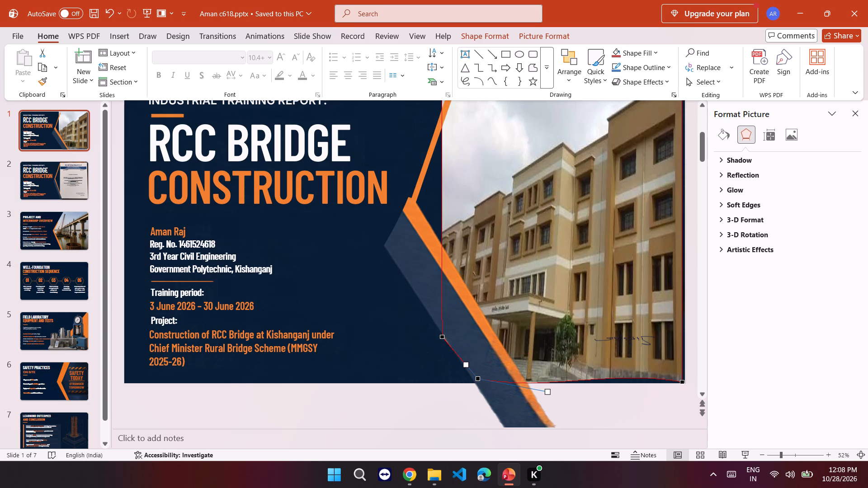
pyautogui.moveTo(600, 379); pyautogui.dragTo(601, 383)
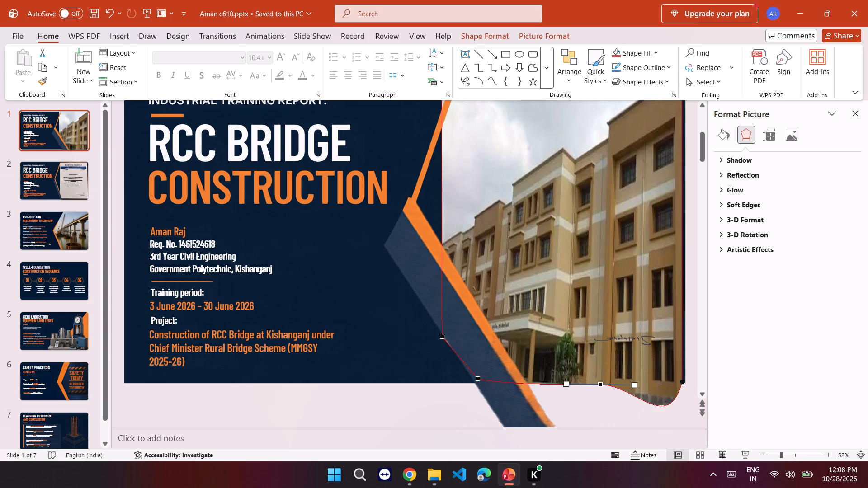
pyautogui.moveTo(634, 385); pyautogui.dragTo(634, 380)
pyautogui.moveTo(665, 405); pyautogui.dragTo(665, 386)
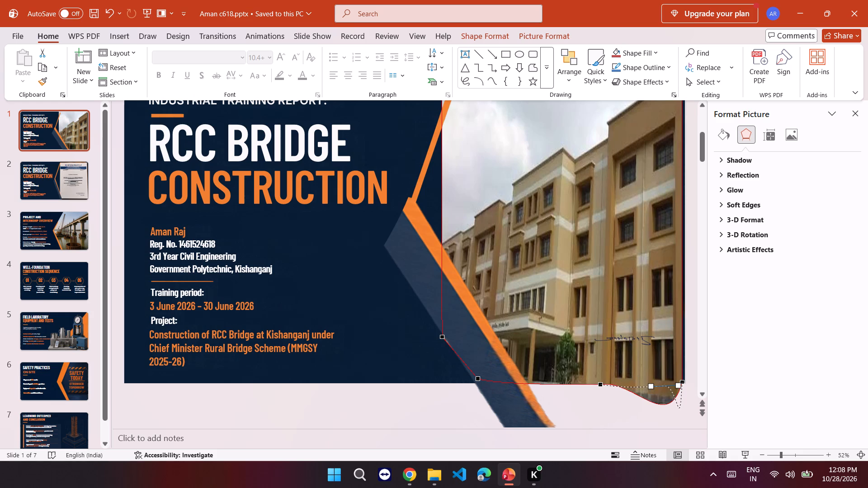
pyautogui.moveTo(665, 386); pyautogui.dragTo(664, 386)
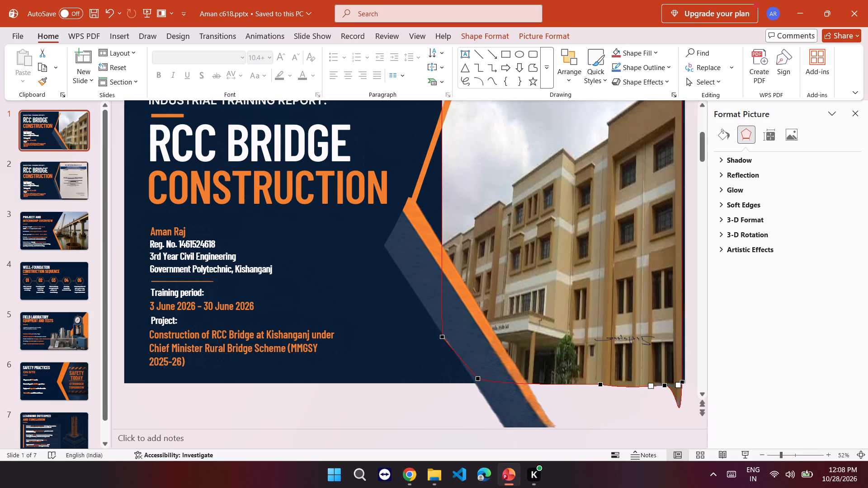
pyautogui.click(679, 404)
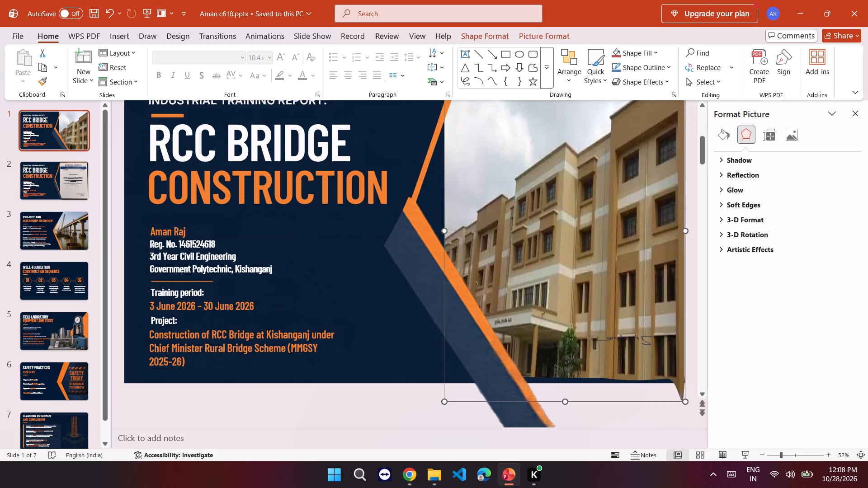
# Delete the leftover signature scribble lying over the building picture.
pyautogui.moveTo(636, 341); pyautogui.dragTo(635, 352)
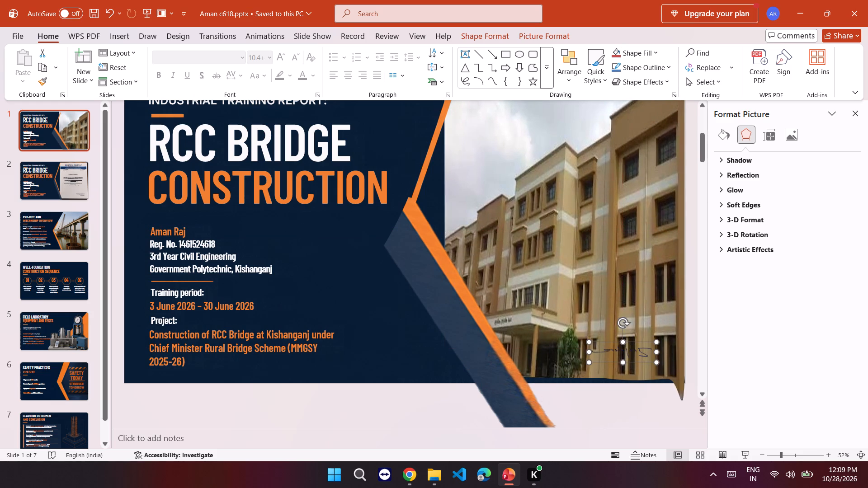
pyautogui.press('Delete')
# Move the building picture slightly down so it covers the navy strip along the slide's bottom edge.
pyautogui.click(621, 339)
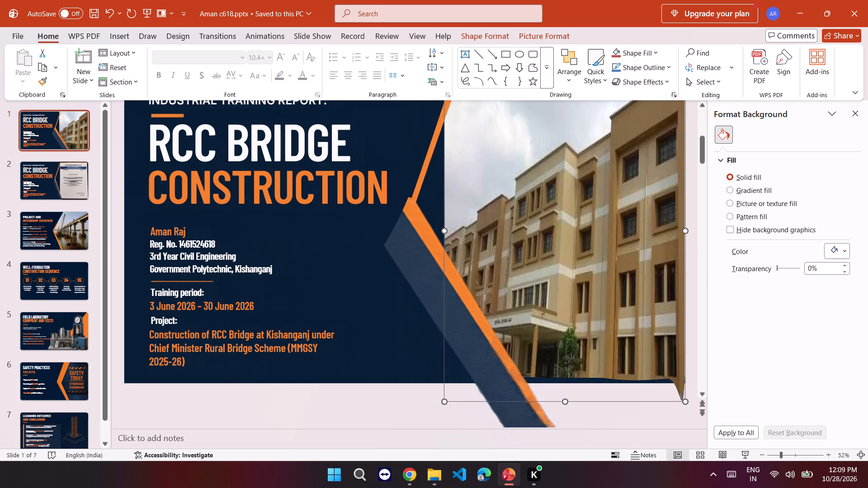
pyautogui.moveTo(619, 333); pyautogui.dragTo(619, 338)
pyautogui.scroll(8, 583, 306)
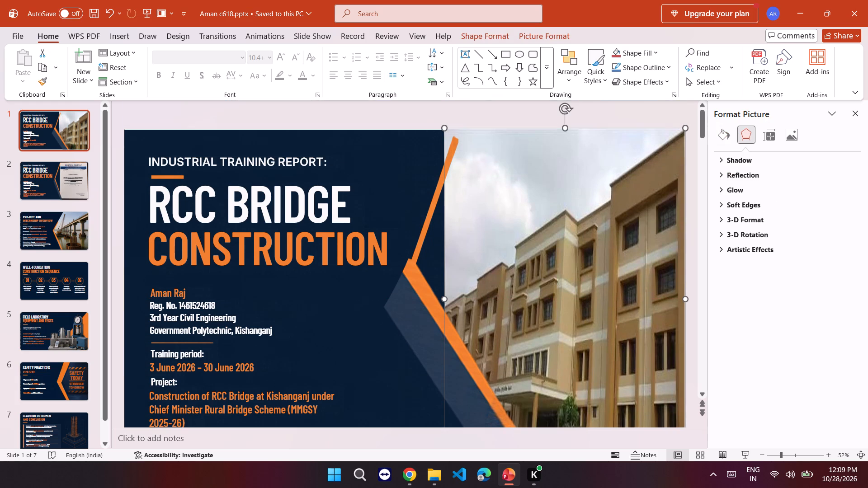
pyautogui.scroll(-7, 442, 301)
pyautogui.scroll(2, 445, 294)
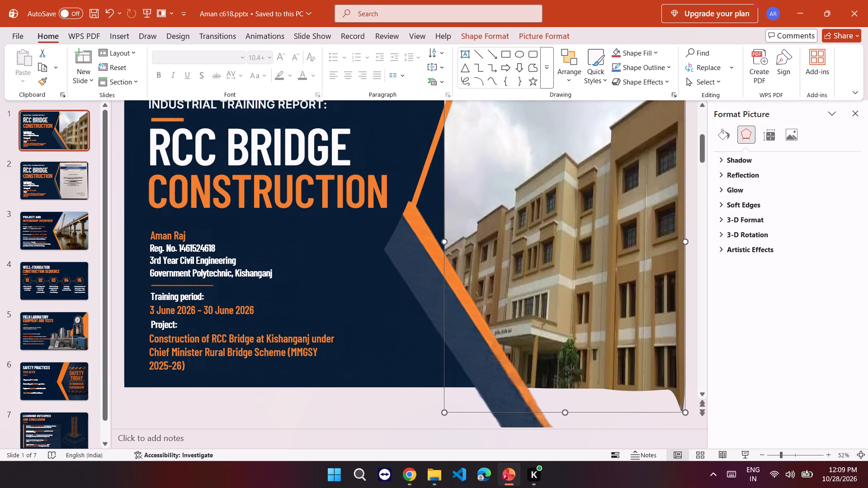
# Widen the chevron's upper orange arm to about four times its width, rotated counterclockwise with its base meeting the lower arm's top.
pyautogui.click(417, 260)
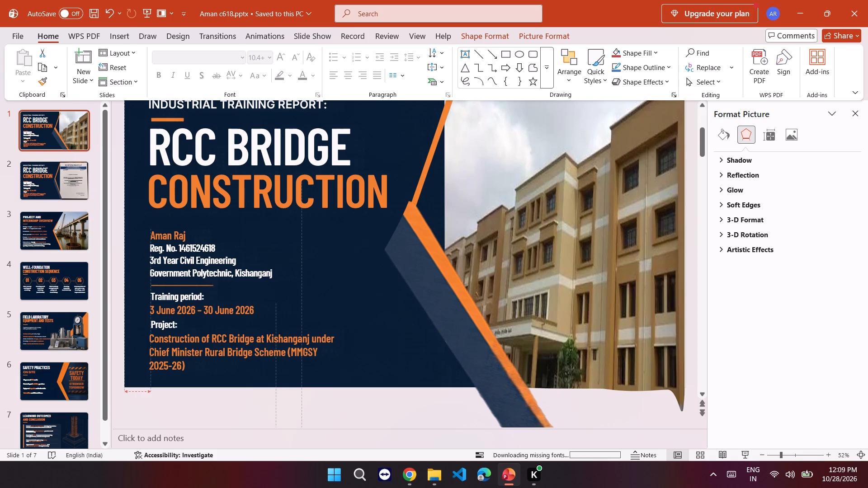
pyautogui.scroll(5, 544, 226)
pyautogui.click(430, 186)
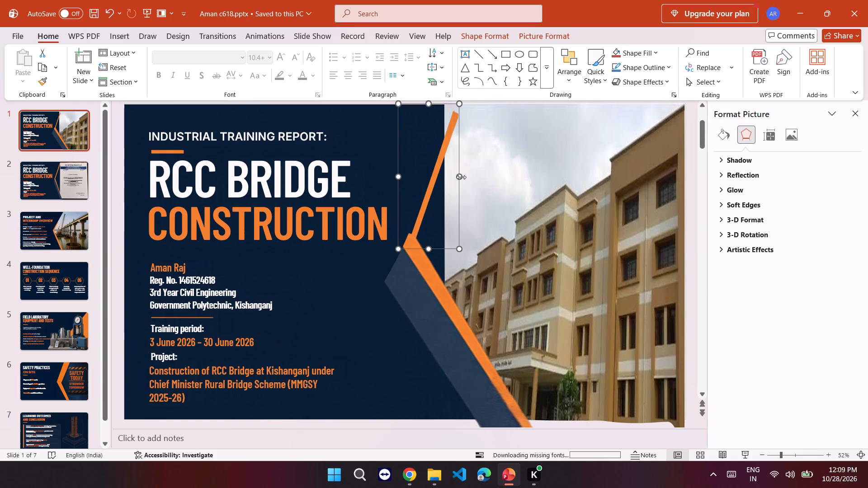
pyautogui.moveTo(459, 177); pyautogui.dragTo(640, 168)
pyautogui.moveTo(532, 187); pyautogui.dragTo(510, 233)
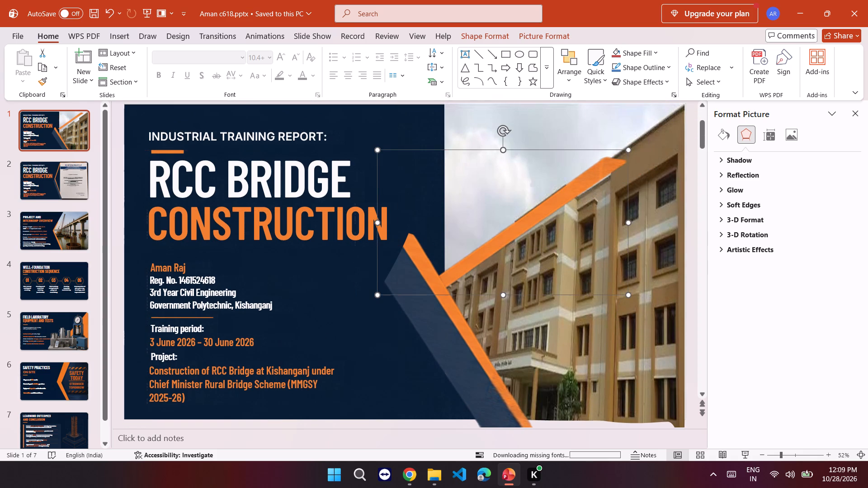
pyautogui.moveTo(504, 131); pyautogui.dragTo(469, 116)
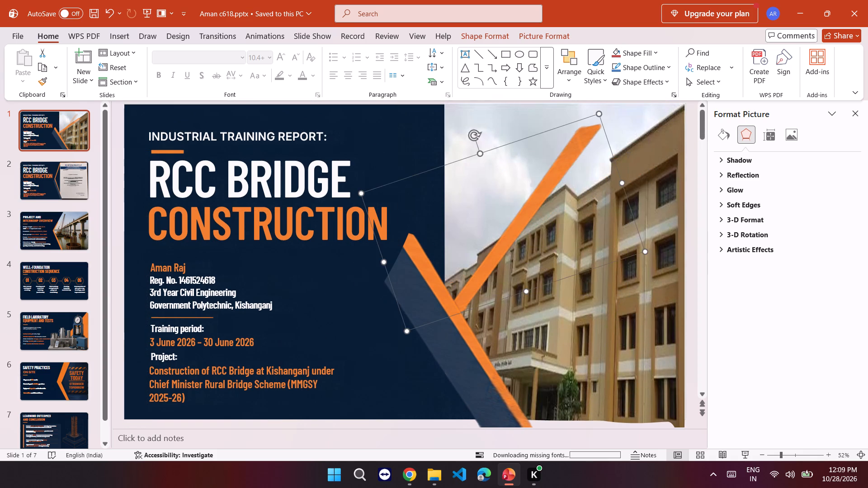
pyautogui.moveTo(519, 222); pyautogui.dragTo(466, 156)
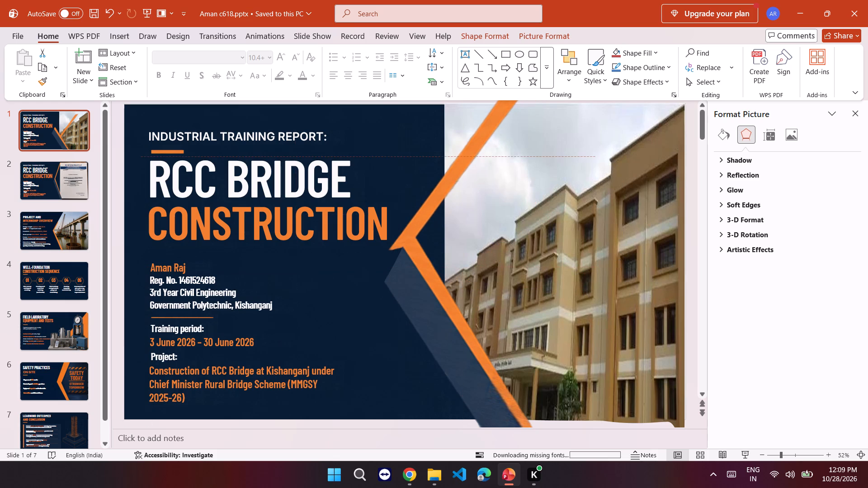
pyautogui.moveTo(466, 156); pyautogui.dragTo(470, 159)
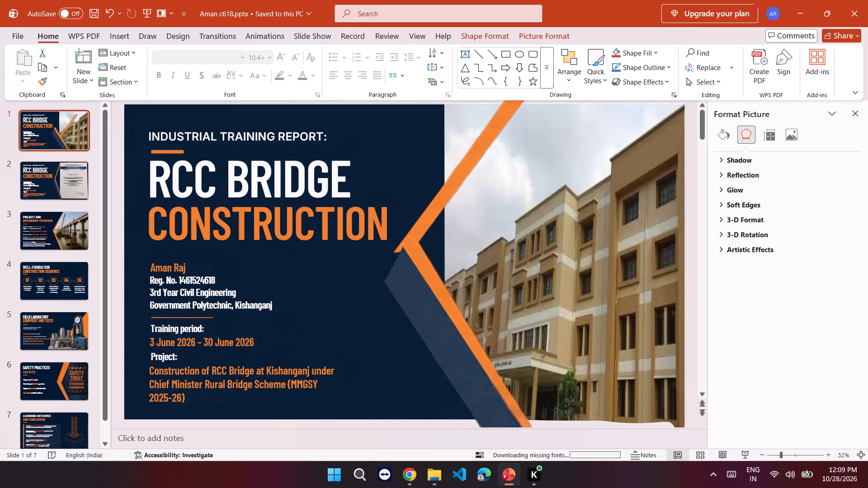
pyautogui.moveTo(470, 159); pyautogui.dragTo(472, 160)
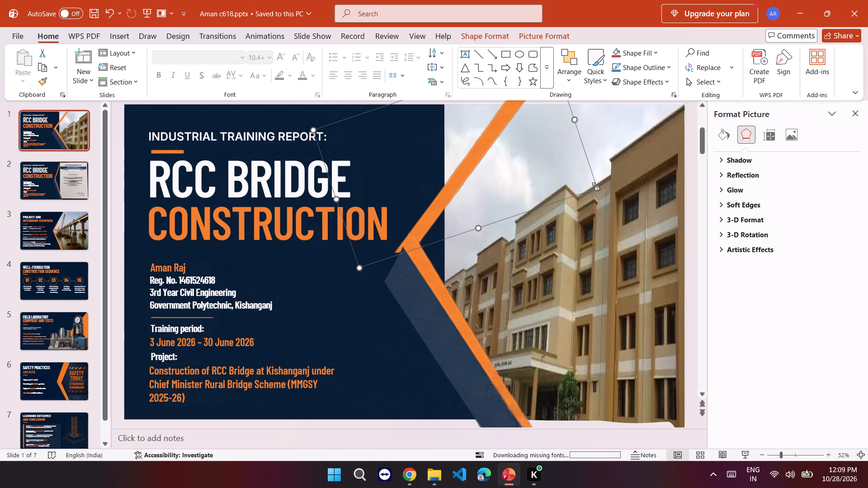
# Enlarge the chevron's upper arm to nearly double size and position it past the slide's top edge, its base crossing the lower arm's top.
pyautogui.moveTo(595, 187); pyautogui.dragTo(819, 261)
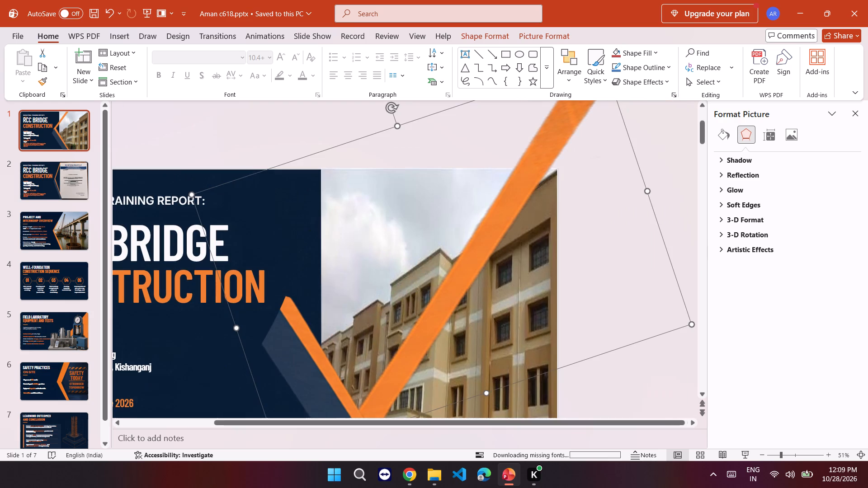
pyautogui.keyDown('ctrl'); pyautogui.scroll(-4, 492, 225); pyautogui.keyUp('ctrl')
pyautogui.keyDown('ctrl'); pyautogui.scroll(1, 493, 224); pyautogui.keyUp('ctrl')
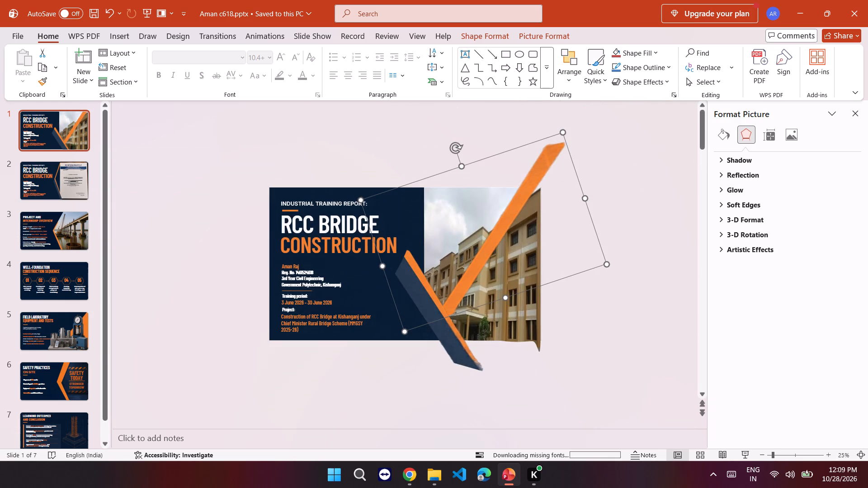
pyautogui.moveTo(496, 239); pyautogui.dragTo(450, 198)
# Move the chevron's lower arm slightly up and right so its top butts against the upper arm's inner edge.
pyautogui.click(425, 311)
pyautogui.moveTo(425, 309); pyautogui.dragTo(432, 306)
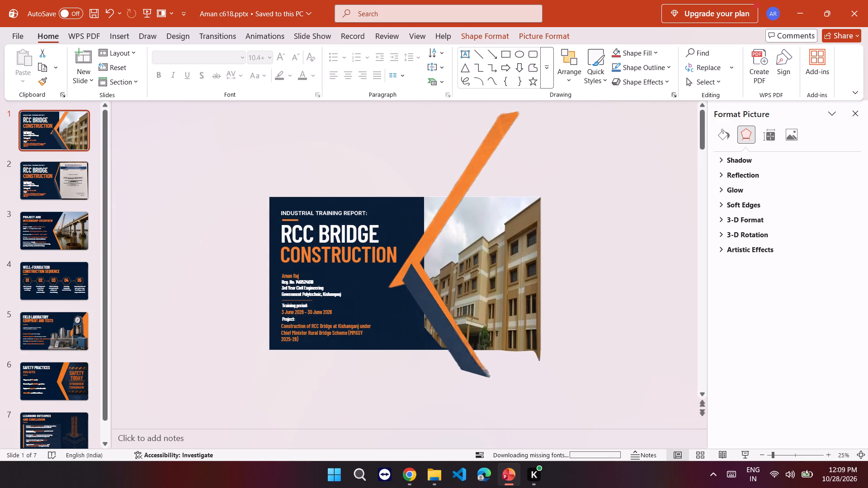
pyautogui.moveTo(432, 306); pyautogui.dragTo(437, 303)
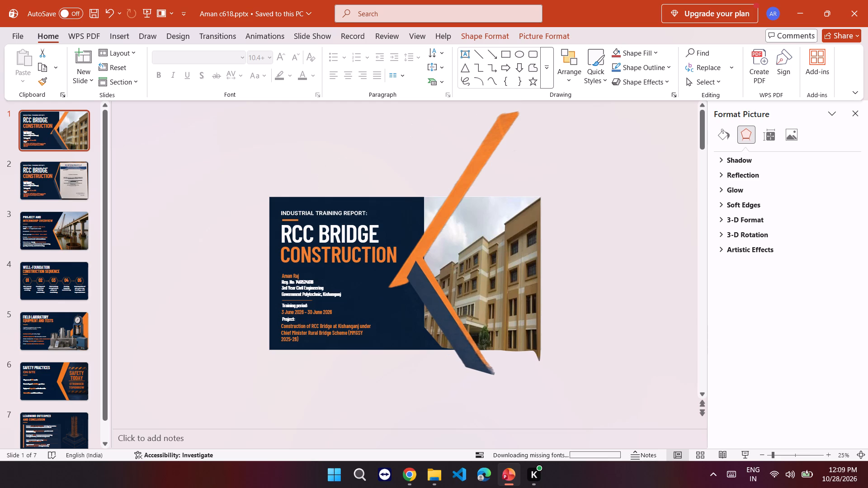
pyautogui.moveTo(437, 303); pyautogui.dragTo(438, 301)
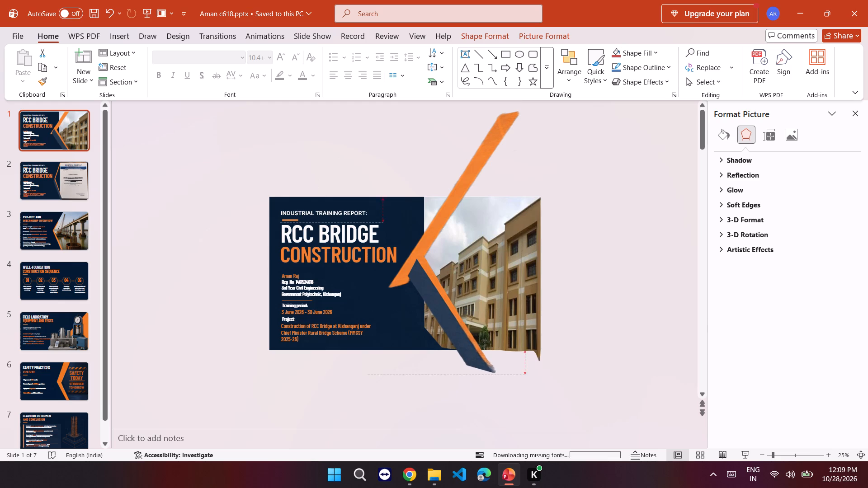
# Stretch the building picture's bottom-left corner slightly outward, further behind the chevron.
pyautogui.click(435, 328)
pyautogui.keyDown('ctrl'); pyautogui.scroll(3, 435, 328); pyautogui.keyUp('ctrl')
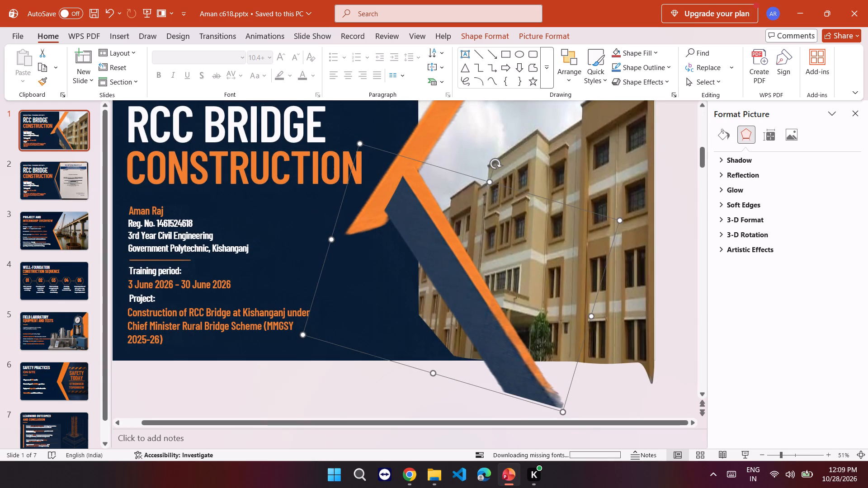
pyautogui.click(562, 280)
pyautogui.click(599, 172)
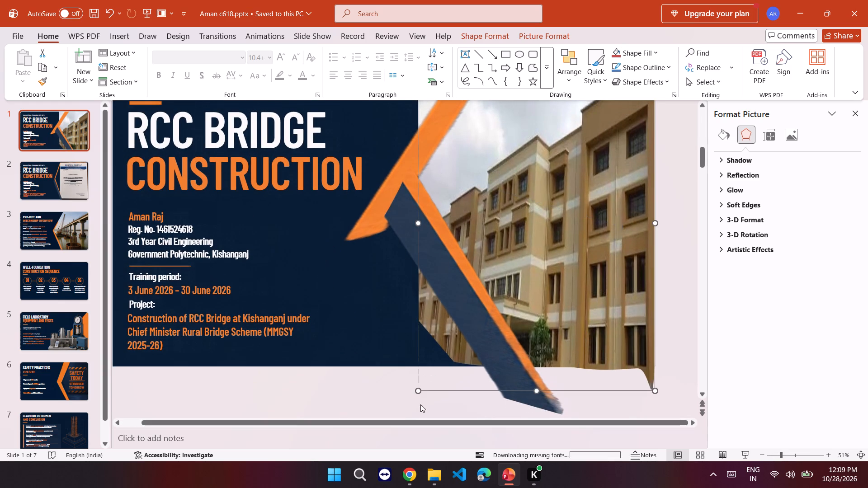
pyautogui.moveTo(418, 394); pyautogui.dragTo(414, 395)
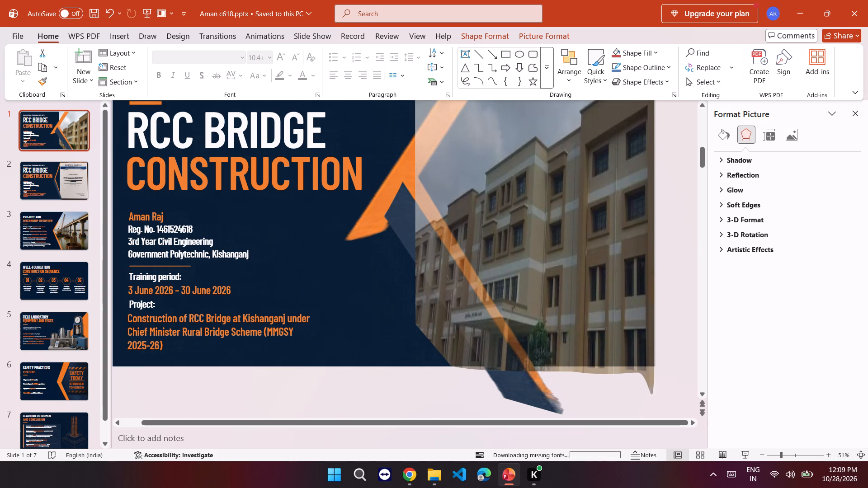
pyautogui.moveTo(414, 395); pyautogui.dragTo(414, 395)
# Edit the building picture's lower-left points so its slanted edge follows the outer side of the chevron's lower arm.
pyautogui.rightClick(471, 332)
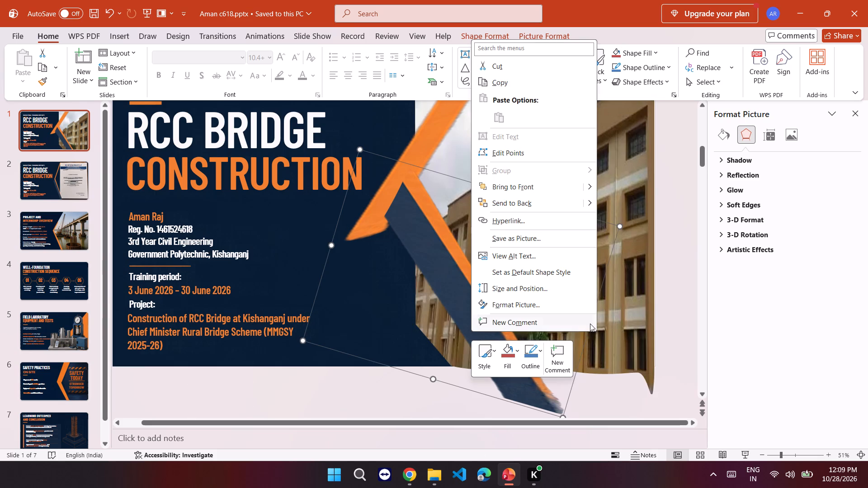
pyautogui.click(621, 314)
pyautogui.rightClick(622, 313)
pyautogui.click(622, 313)
pyautogui.click(654, 124)
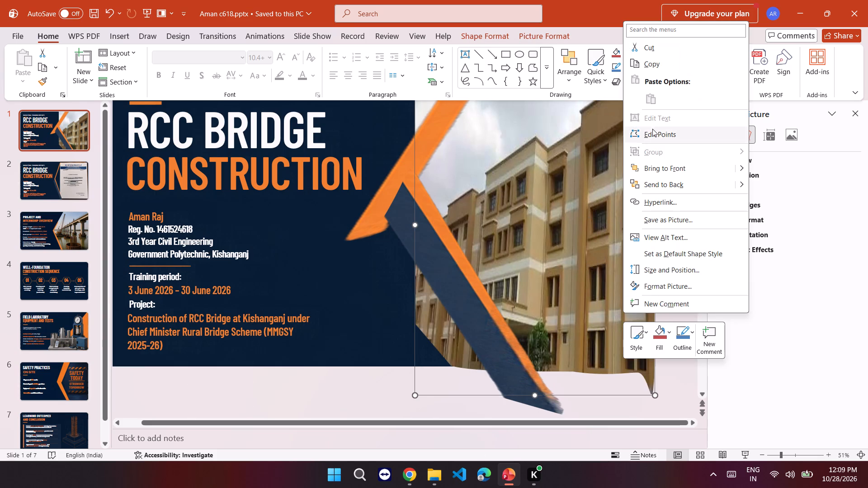
pyautogui.click(652, 132)
pyautogui.moveTo(416, 324); pyautogui.dragTo(416, 267)
pyautogui.moveTo(450, 363); pyautogui.dragTo(463, 362)
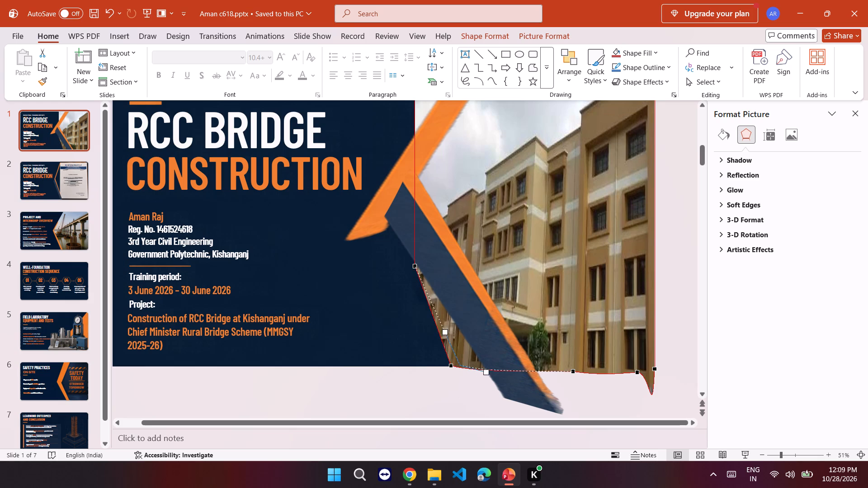
pyautogui.moveTo(463, 362); pyautogui.dragTo(488, 366)
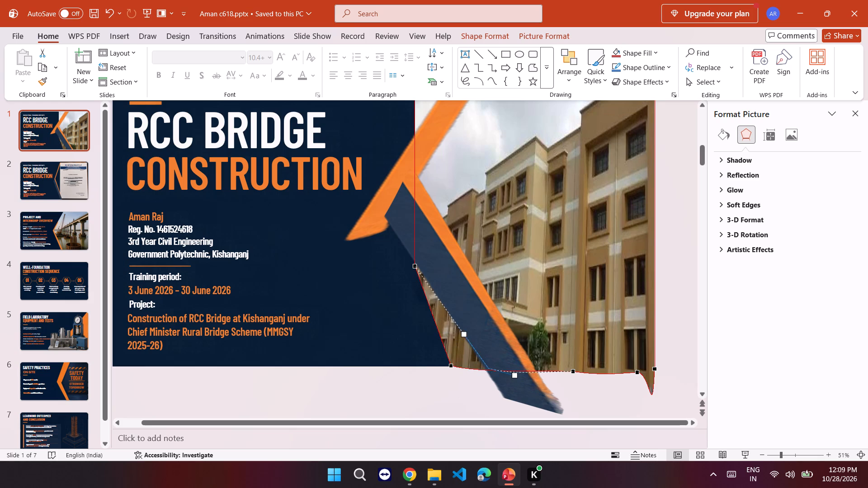
pyautogui.moveTo(488, 366); pyautogui.dragTo(487, 368)
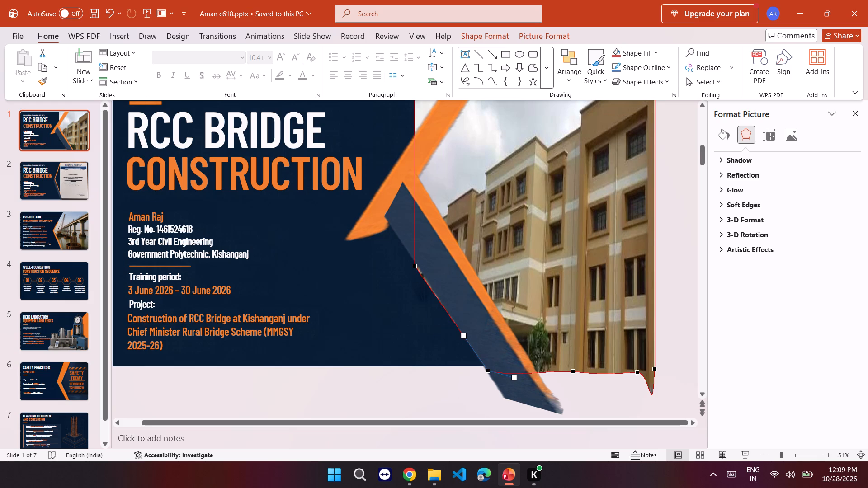
pyautogui.moveTo(415, 265); pyautogui.dragTo(415, 258)
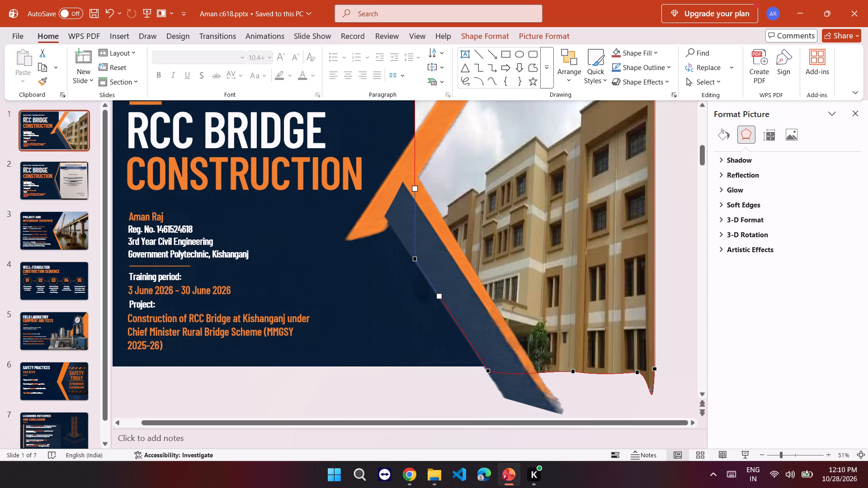
# Move the building picture's top-left point inward along the slide's top edge to meet the chevron's upper arm.
pyautogui.scroll(8, 600, 423)
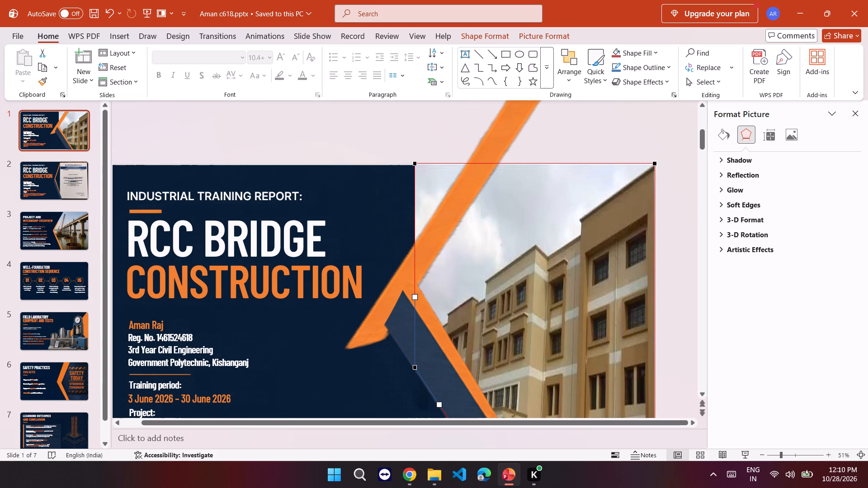
pyautogui.click(431, 134)
pyautogui.click(432, 181)
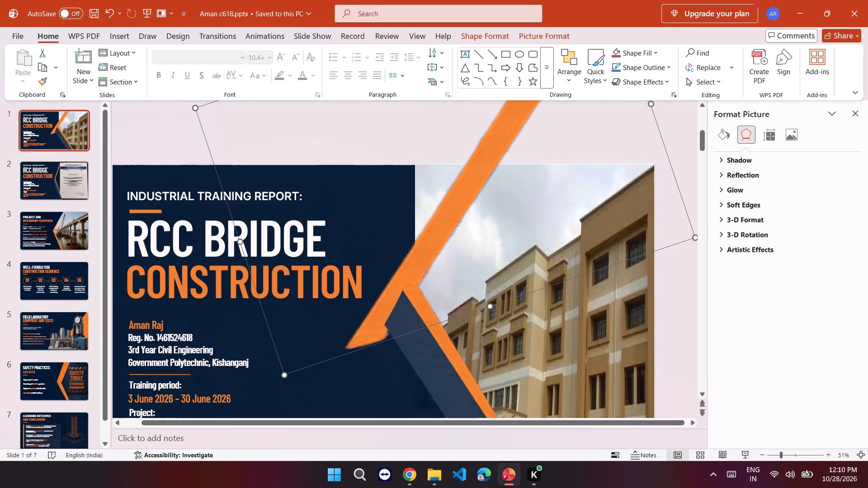
pyautogui.click(613, 311)
pyautogui.rightClick(577, 296)
pyautogui.click(611, 113)
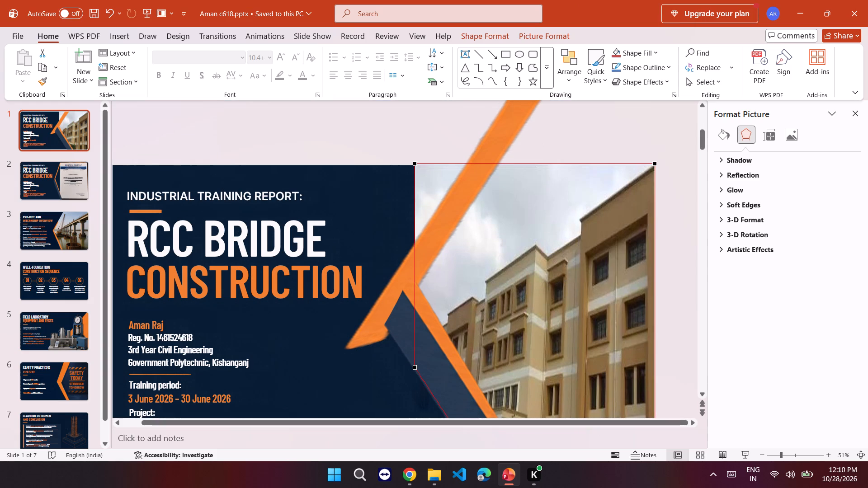
pyautogui.moveTo(414, 163); pyautogui.dragTo(438, 162)
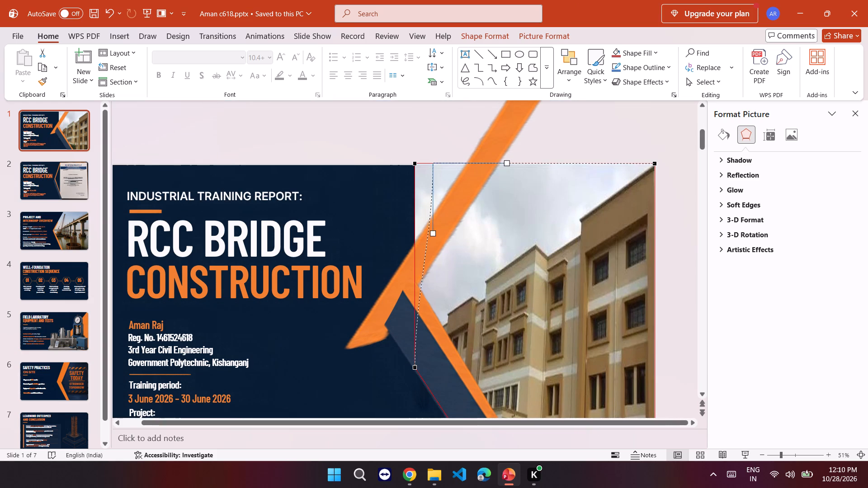
pyautogui.moveTo(438, 162); pyautogui.dragTo(464, 164)
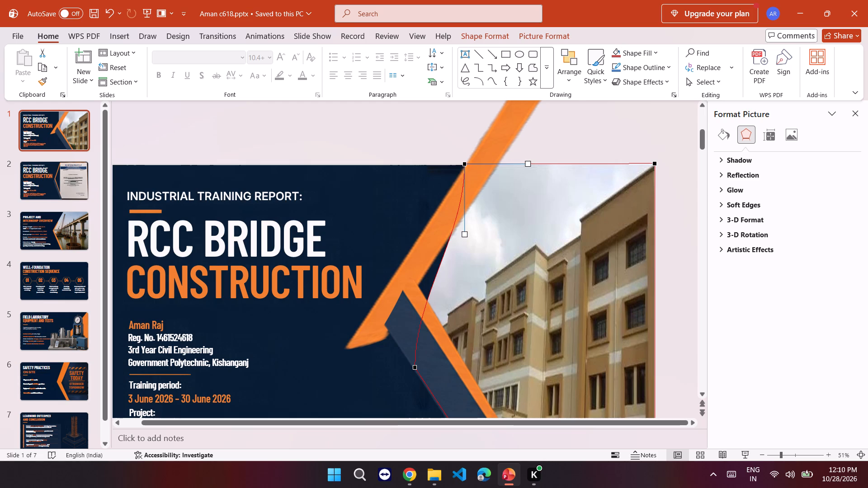
# Add two points on the building picture's left edge and pull them in line with the chevron's upper arm.
pyautogui.moveTo(443, 258); pyautogui.dragTo(423, 247)
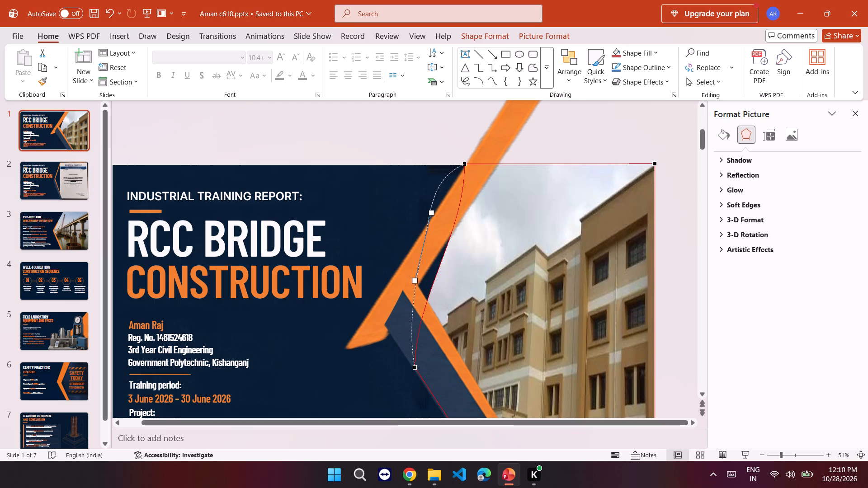
pyautogui.moveTo(423, 247); pyautogui.dragTo(429, 247)
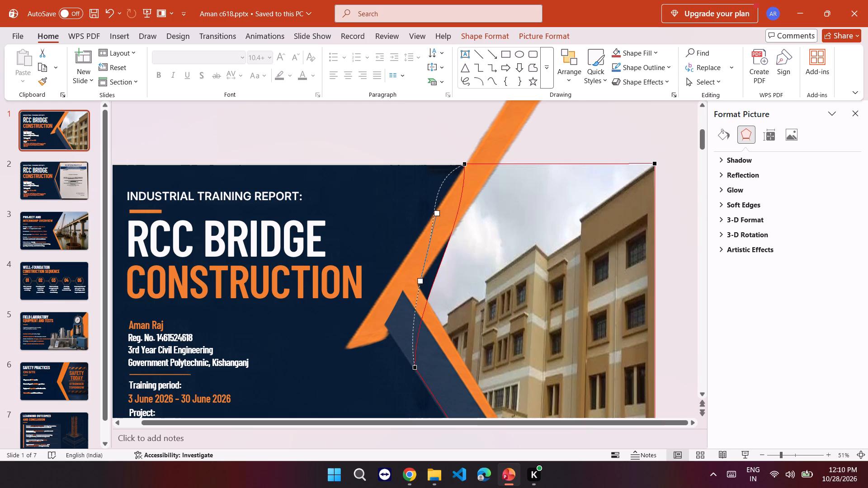
pyautogui.moveTo(429, 247); pyautogui.dragTo(425, 246)
pyautogui.click(441, 187)
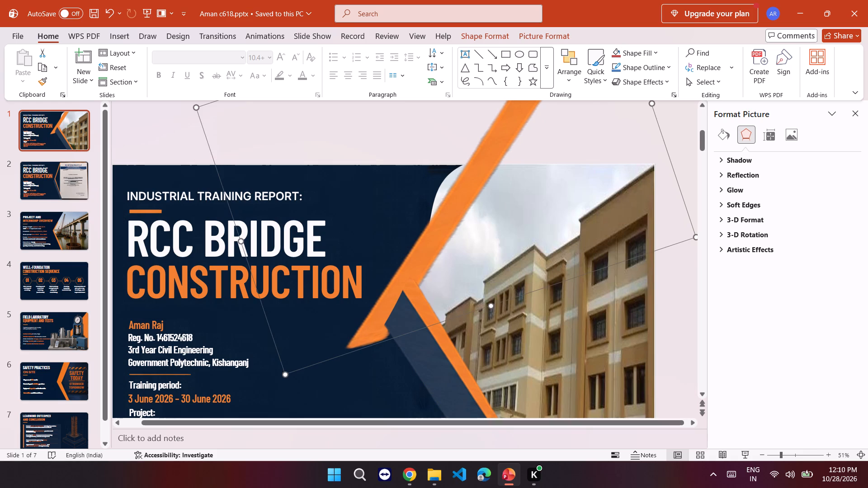
pyautogui.click(556, 323)
pyautogui.rightClick(557, 296)
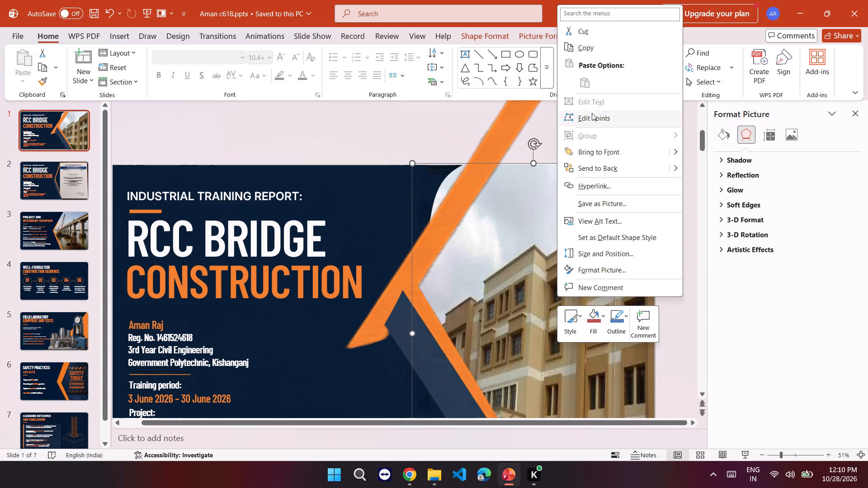
pyautogui.click(594, 124)
pyautogui.moveTo(442, 182); pyautogui.dragTo(450, 192)
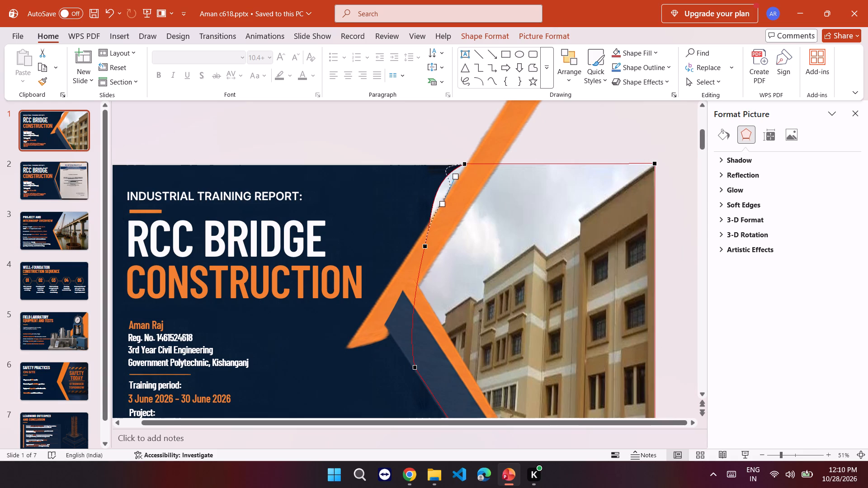
pyautogui.moveTo(450, 192); pyautogui.dragTo(454, 193)
pyautogui.click(452, 168)
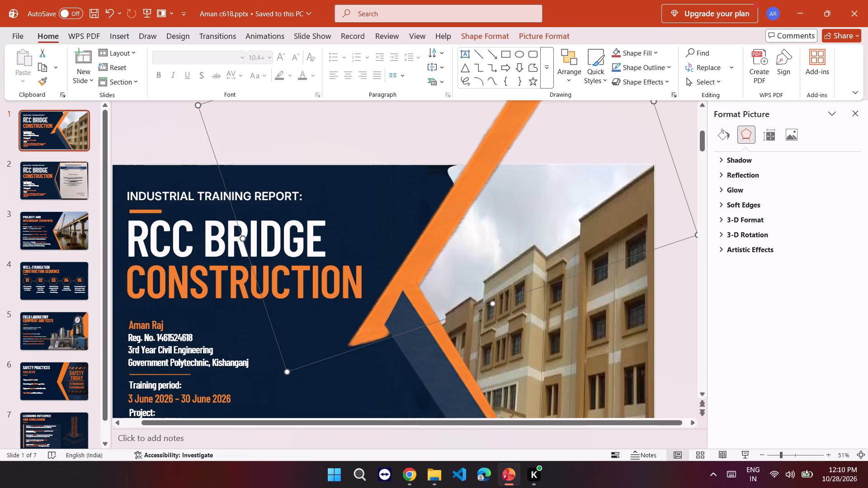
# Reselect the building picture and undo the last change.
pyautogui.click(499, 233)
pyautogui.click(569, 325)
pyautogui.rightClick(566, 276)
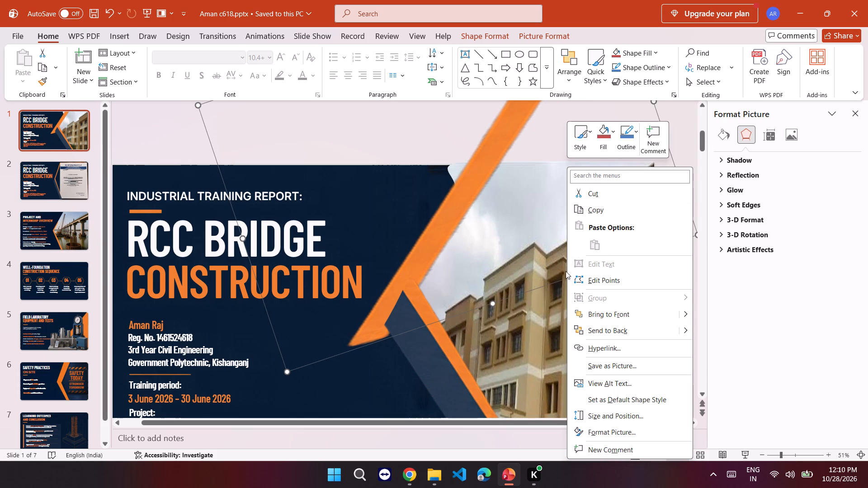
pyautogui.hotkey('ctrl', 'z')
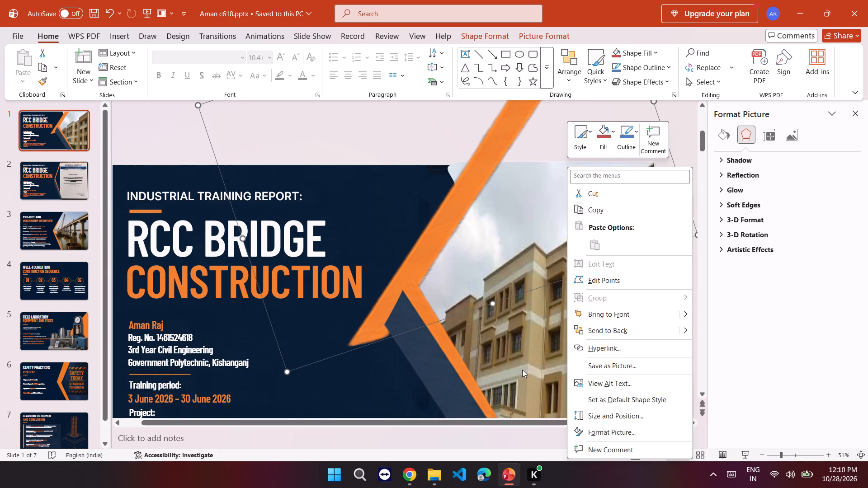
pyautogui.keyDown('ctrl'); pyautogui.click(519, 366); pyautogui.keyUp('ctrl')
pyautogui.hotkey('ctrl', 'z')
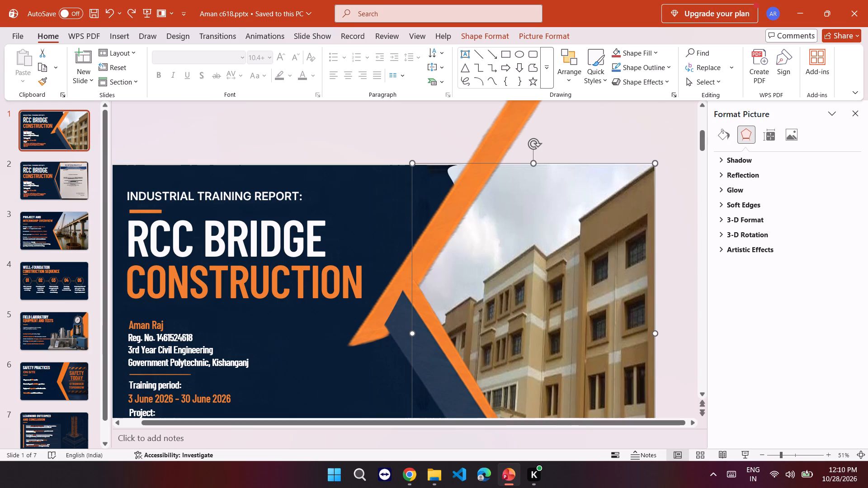
# Shrink the building picture very slightly from its top-left corner.
pyautogui.click(413, 163)
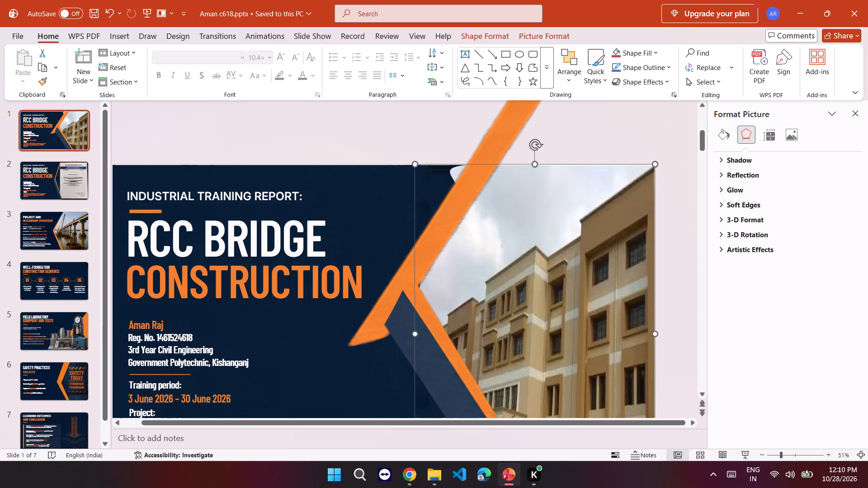
# Add points near the building picture's top-left corner and shift them and the corner point behind the chevron's upper arm.
pyautogui.rightClick(519, 219)
pyautogui.click(559, 276)
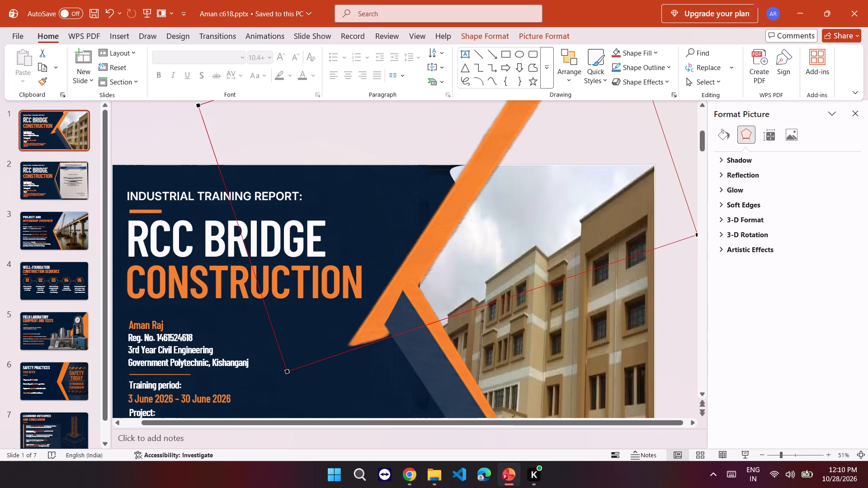
pyautogui.click(580, 329)
pyautogui.rightClick(580, 328)
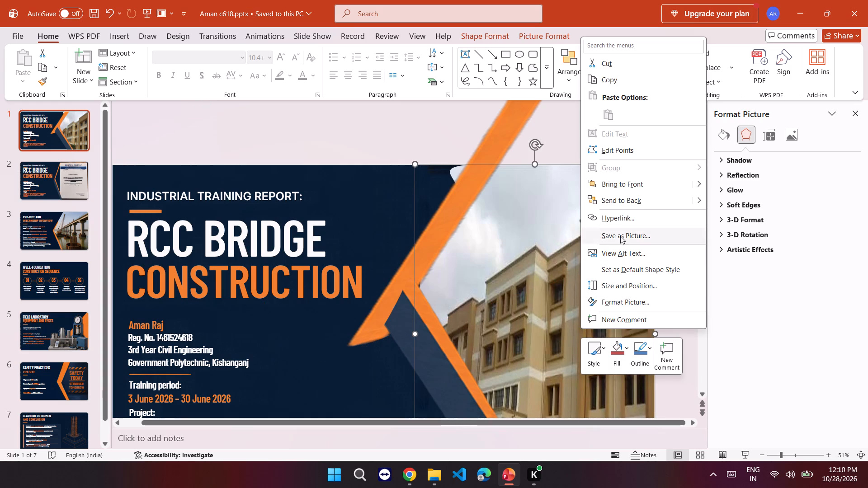
pyautogui.click(623, 152)
pyautogui.moveTo(451, 168); pyautogui.dragTo(451, 168)
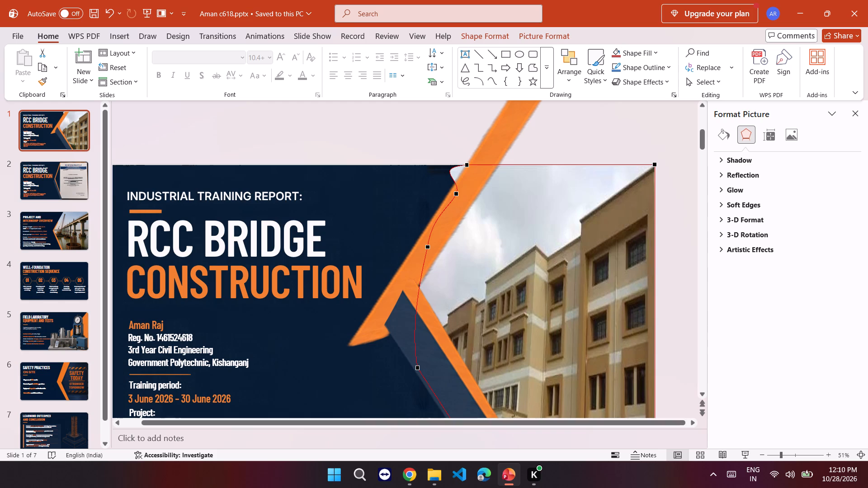
pyautogui.moveTo(451, 168); pyautogui.dragTo(470, 171)
pyautogui.moveTo(456, 165); pyautogui.dragTo(476, 169)
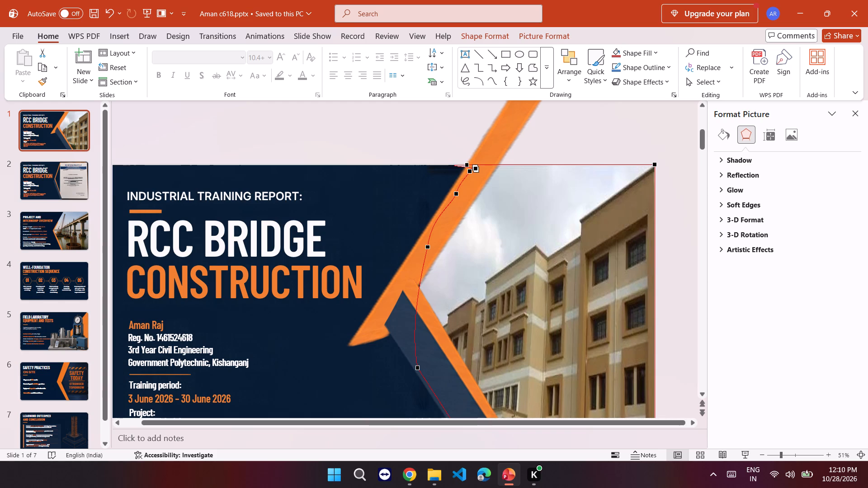
pyautogui.moveTo(466, 164); pyautogui.dragTo(480, 163)
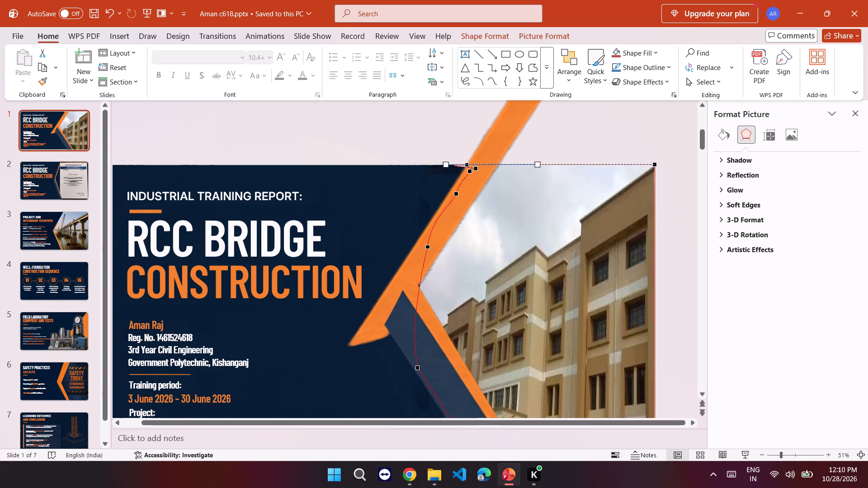
pyautogui.moveTo(480, 163); pyautogui.dragTo(480, 165)
pyautogui.click(553, 145)
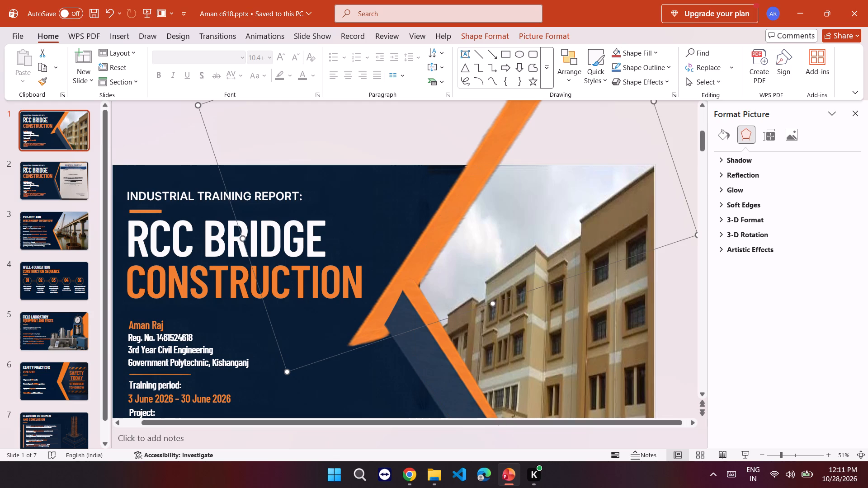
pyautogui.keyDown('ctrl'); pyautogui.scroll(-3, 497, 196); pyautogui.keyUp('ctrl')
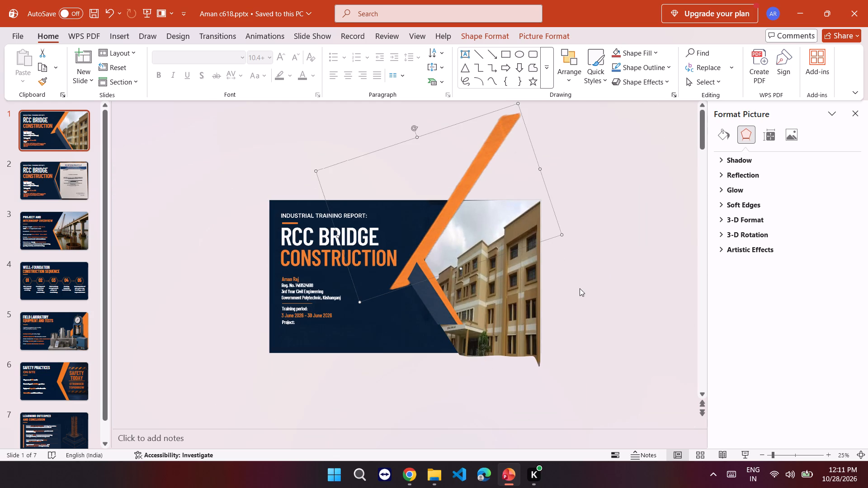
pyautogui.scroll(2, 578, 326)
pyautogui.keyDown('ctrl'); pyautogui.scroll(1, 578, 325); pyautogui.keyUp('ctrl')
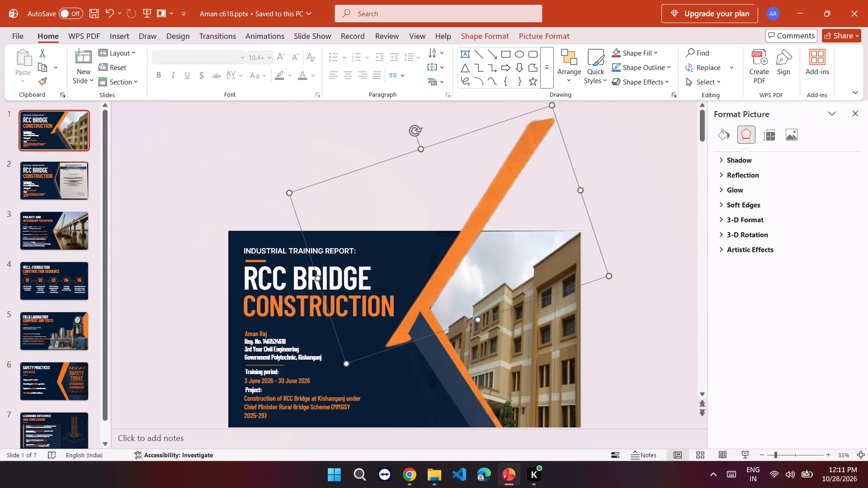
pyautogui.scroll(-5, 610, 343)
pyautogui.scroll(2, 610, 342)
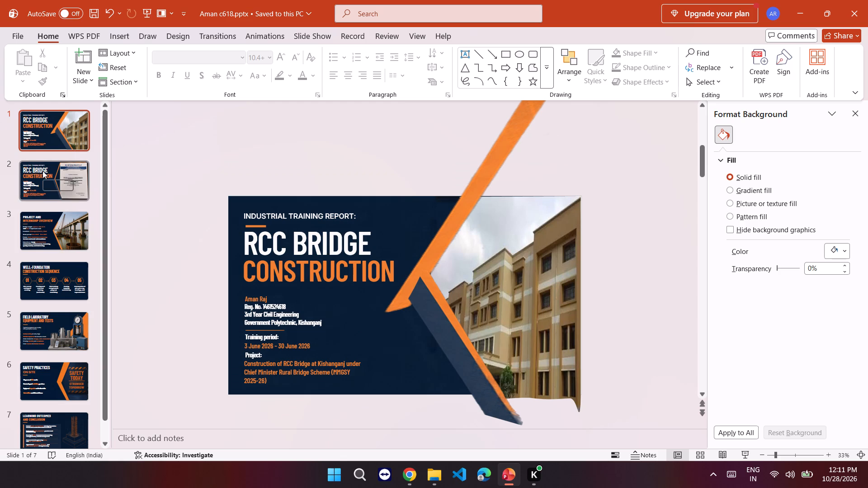
# Replace the small white heading above RCC BRIDGE with "GOVERNMENT POLYTECHNIC KISHANGANJ", without the trailing colon.
pyautogui.click(351, 216)
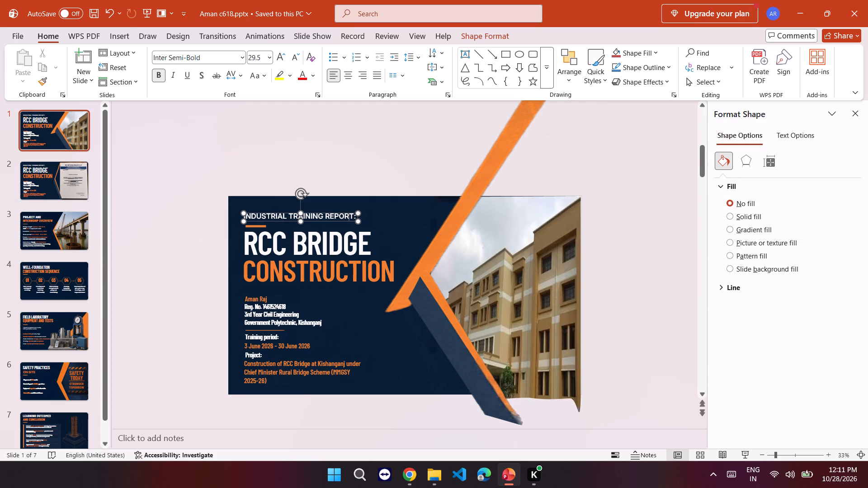
pyautogui.click(352, 217)
pyautogui.moveTo(352, 217); pyautogui.dragTo(251, 217)
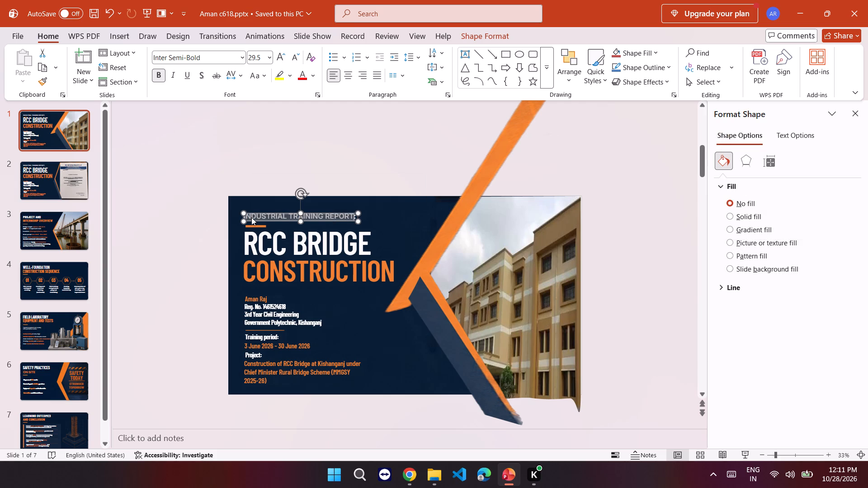
pyautogui.write('GO')
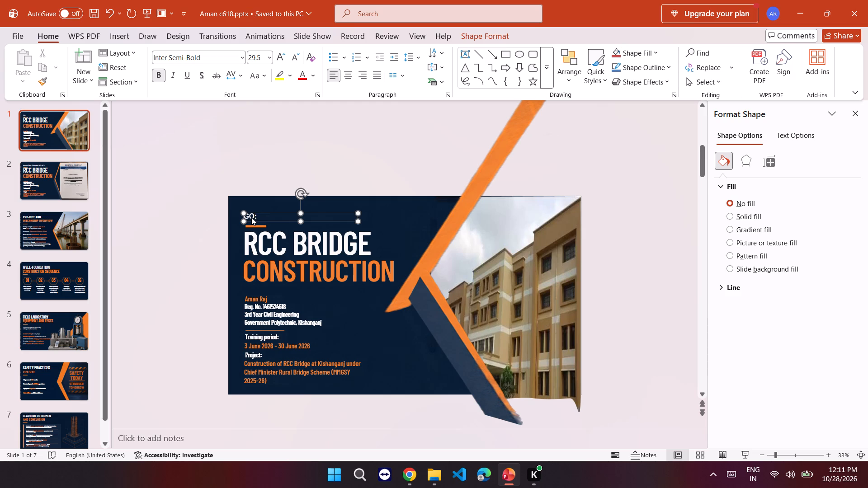
pyautogui.write('VER')
pyautogui.press('BackSpace')
pyautogui.write('RNMENT POLY')
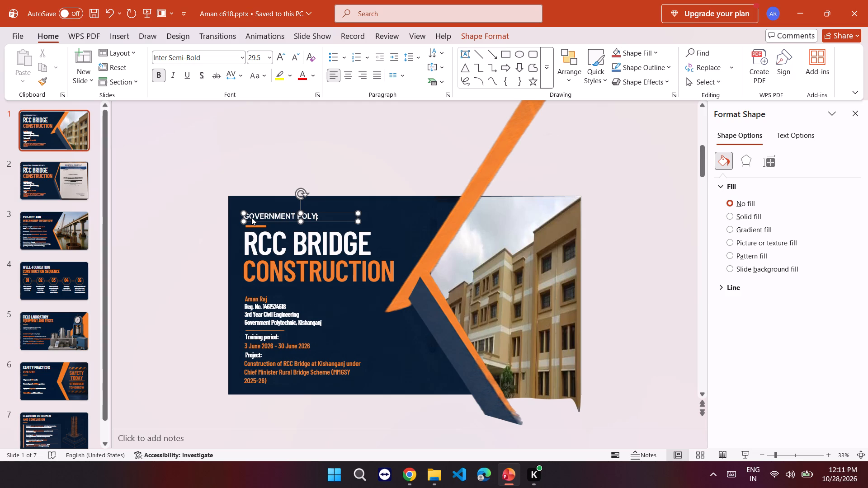
pyautogui.write('TECH')
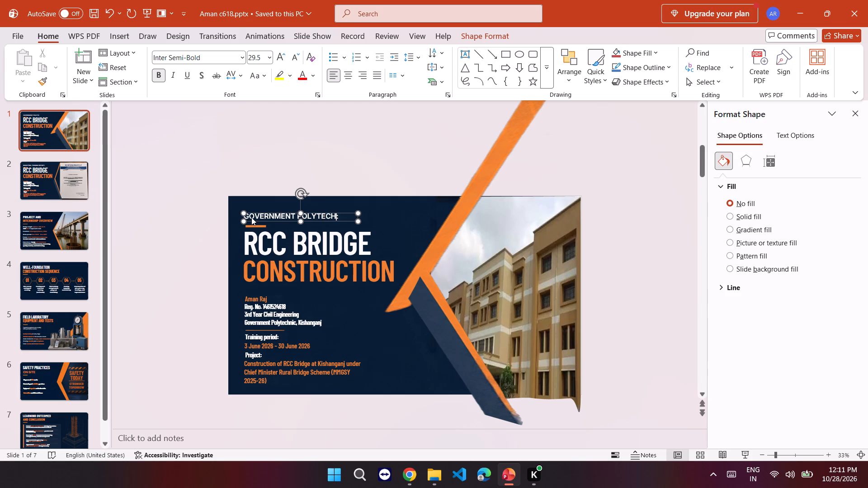
pyautogui.press('i')
pyautogui.press('BackSpace')
pyautogui.write('NIC')
pyautogui.press('space')
pyautogui.write('KI')
pyautogui.write('SHAN')
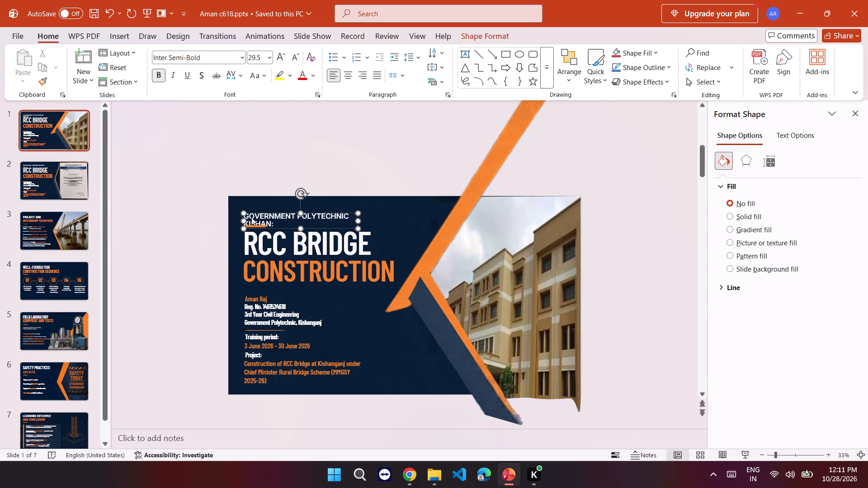
pyautogui.press('g')
pyautogui.write('AN')
pyautogui.press('j')
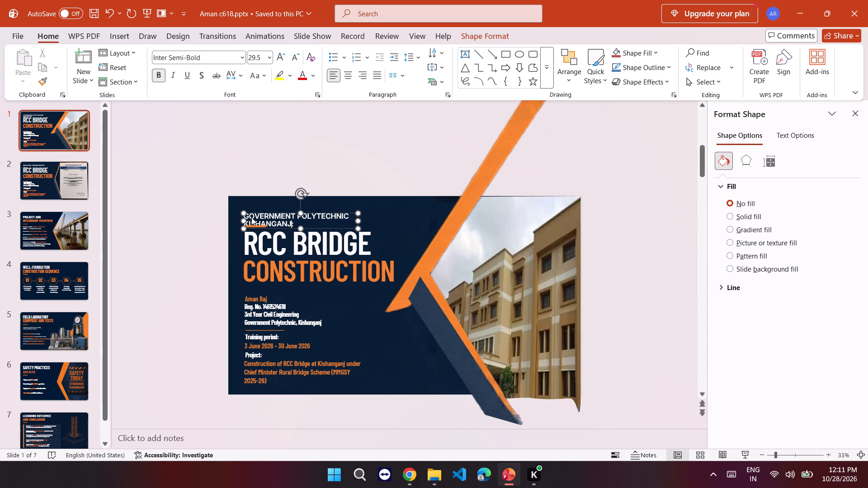
pyautogui.press('Right')
pyautogui.press('BackSpace')
# Move the GOVERNMENT POLYTECHNIC KISHANGANJ heading up and slightly to the right, clear of the short orange accent line.
pyautogui.moveTo(288, 211); pyautogui.dragTo(303, 204)
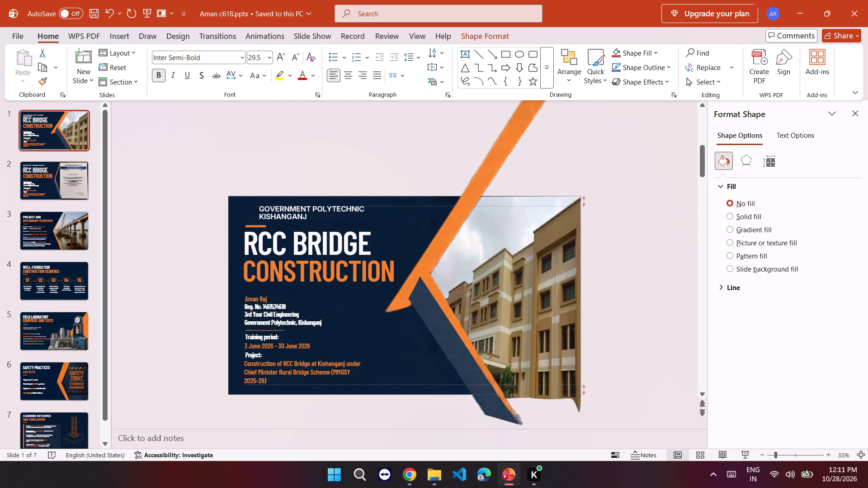
pyautogui.moveTo(303, 204); pyautogui.dragTo(305, 204)
# Move the short orange accent line directly beneath KISHANGANJ, in line with the start of the heading text.
pyautogui.click(264, 226)
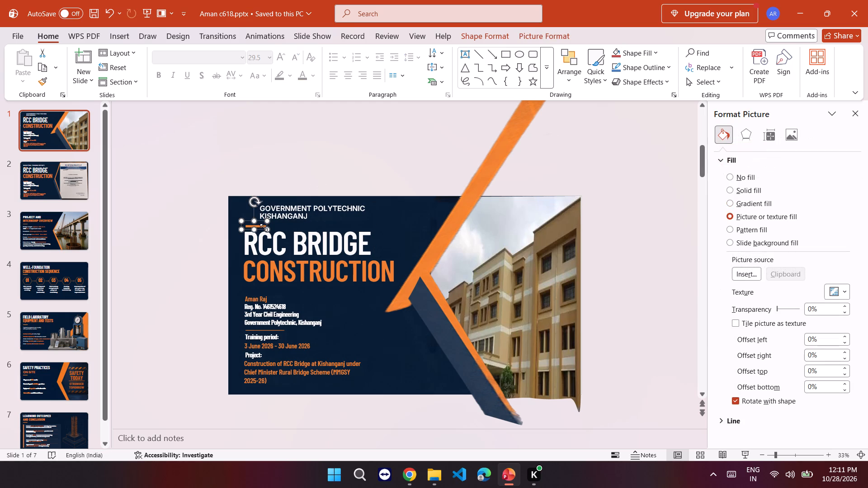
pyautogui.moveTo(262, 225); pyautogui.dragTo(280, 223)
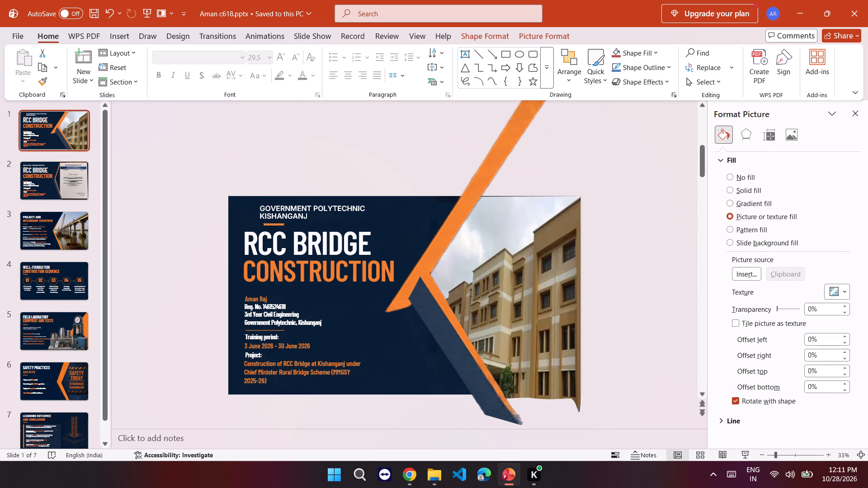
pyautogui.moveTo(280, 223); pyautogui.dragTo(277, 221)
pyautogui.moveTo(277, 221); pyautogui.dragTo(277, 220)
pyautogui.click(329, 220)
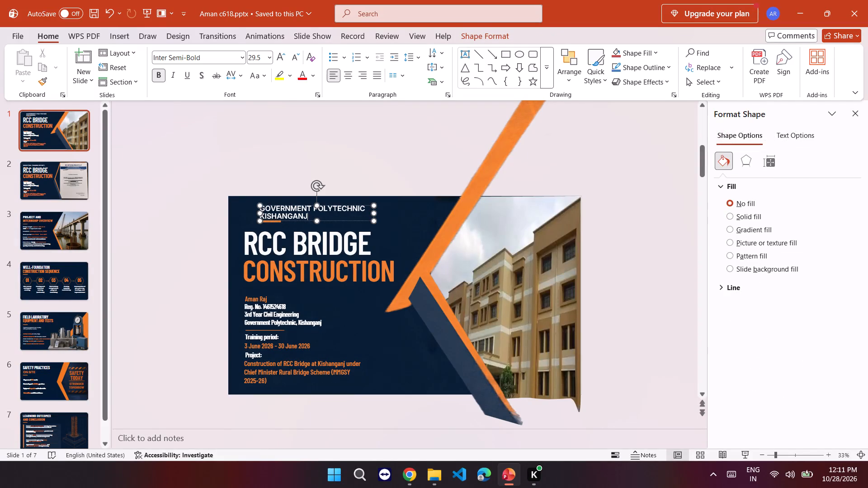
pyautogui.click(244, 209)
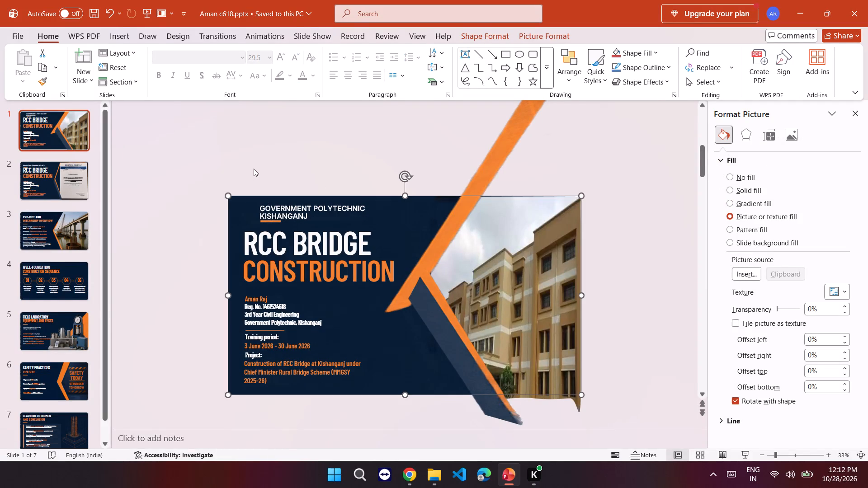
pyautogui.click(254, 169)
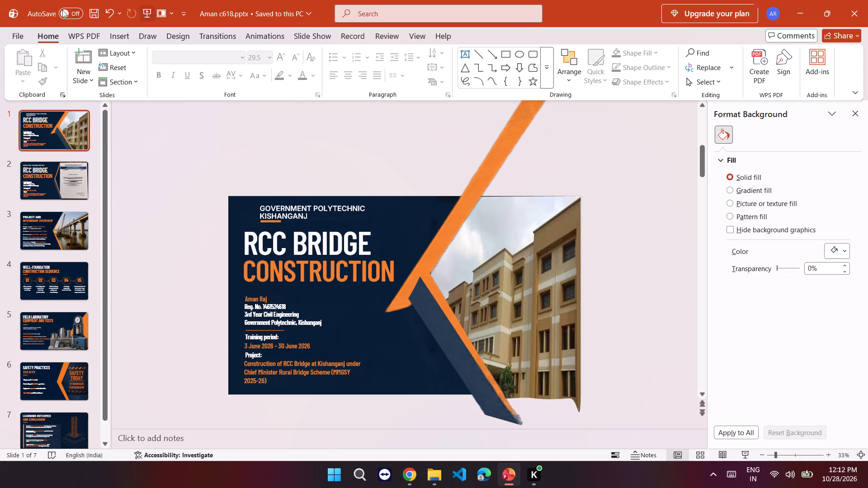
# Insert the round college emblem picture Gemini_Generated_Image_loyskiloyskiloys-removebg-preview.png from the Downloads folder.
pyautogui.click(142, 32)
pyautogui.click(107, 30)
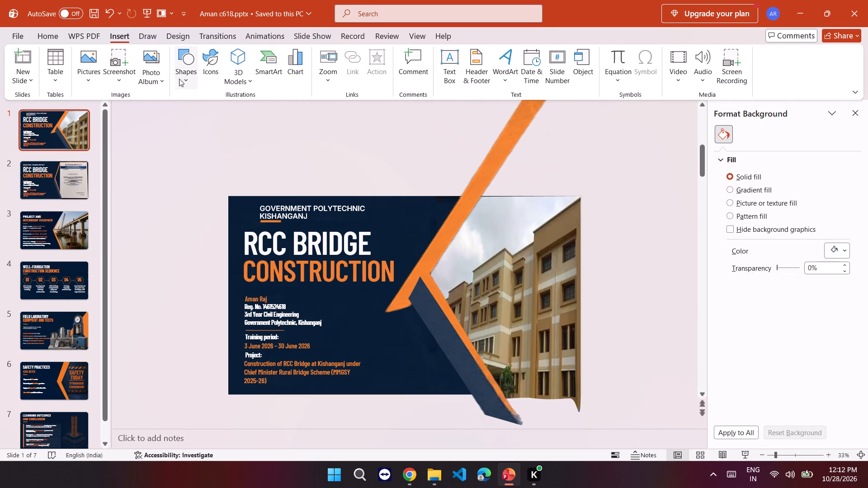
pyautogui.click(97, 80)
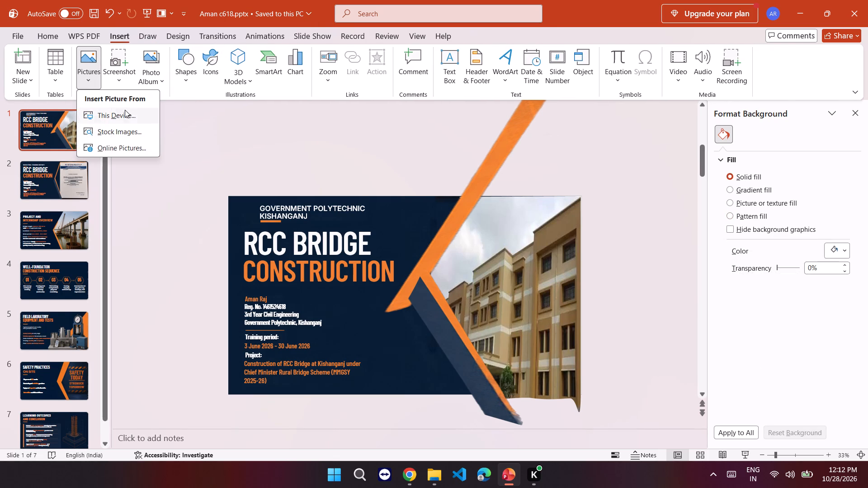
pyautogui.click(125, 115)
pyautogui.scroll(-4, 298, 244)
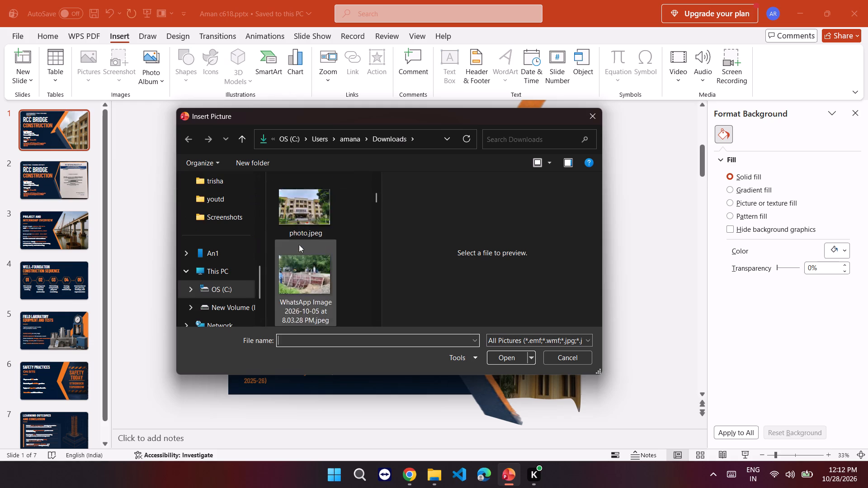
pyautogui.scroll(-20, 299, 244)
pyautogui.scroll(-2, 299, 244)
pyautogui.scroll(2, 300, 241)
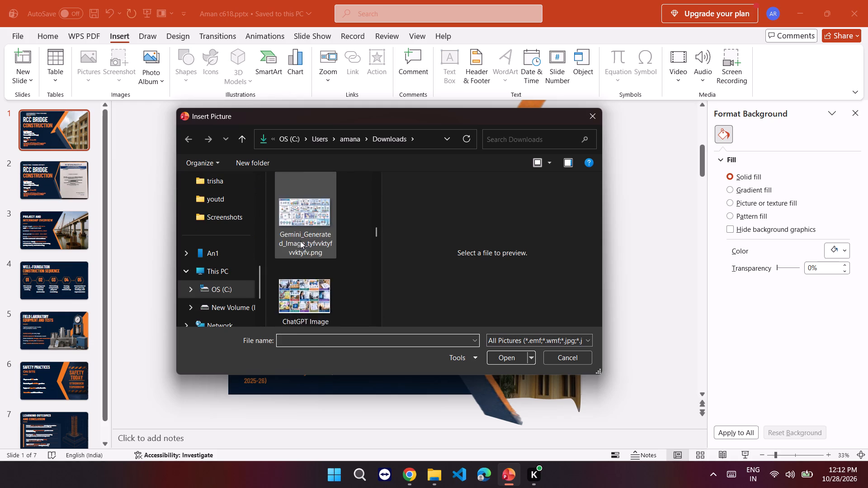
pyautogui.scroll(-4, 300, 241)
pyautogui.scroll(4, 300, 240)
pyautogui.doubleClick(302, 220)
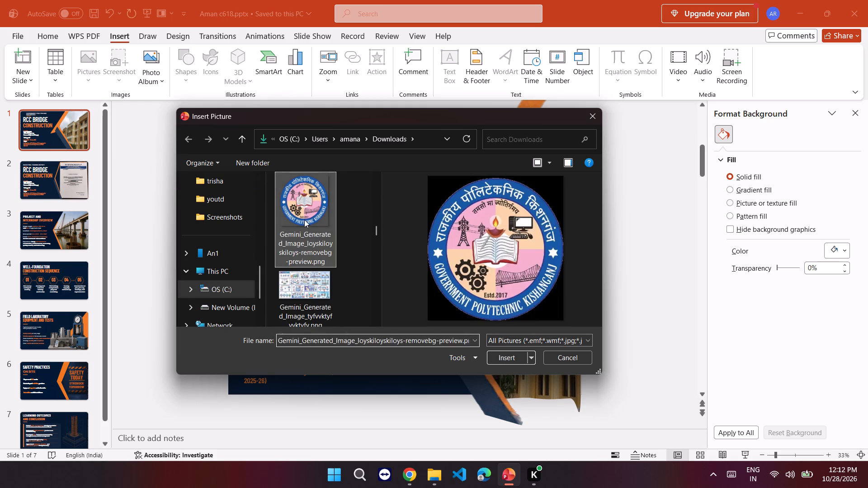
# Move the college emblem to the slide's top-left corner and shrink it to about 1.4" high by 1.45" wide.
pyautogui.moveTo(410, 306); pyautogui.dragTo(288, 240)
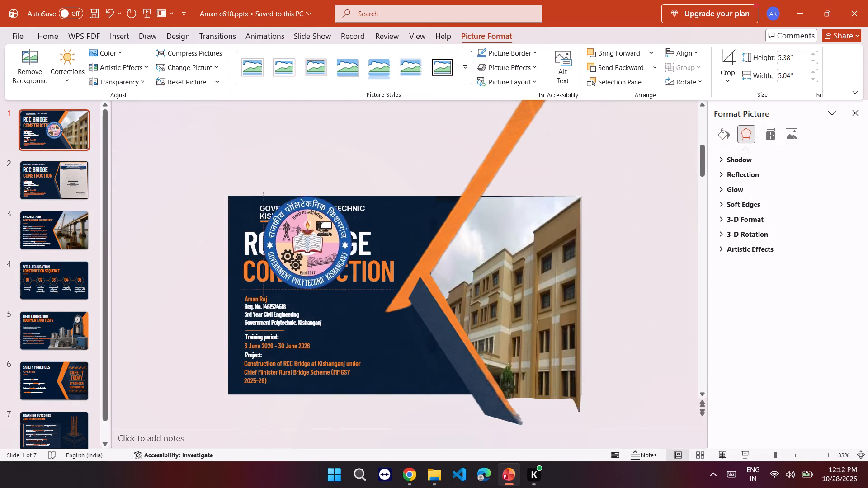
pyautogui.moveTo(288, 240); pyautogui.dragTo(271, 235)
pyautogui.moveTo(264, 272); pyautogui.dragTo(267, 227)
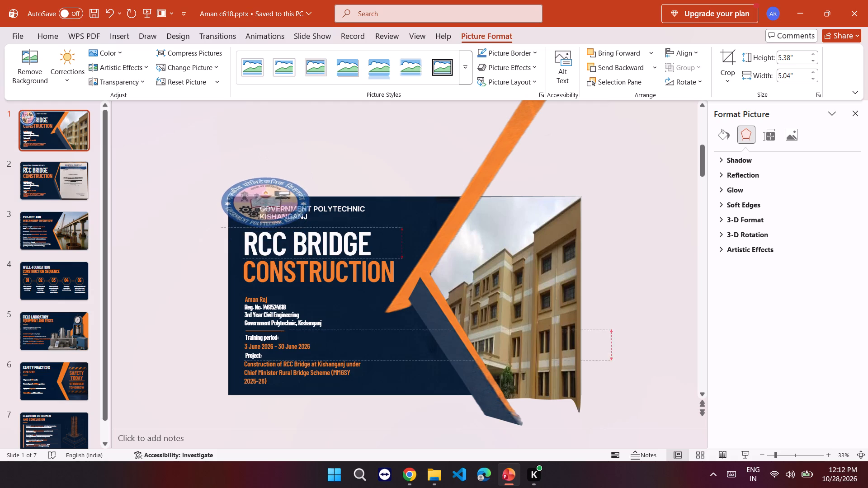
pyautogui.moveTo(267, 227); pyautogui.dragTo(267, 227)
pyautogui.moveTo(308, 203); pyautogui.dragTo(282, 206)
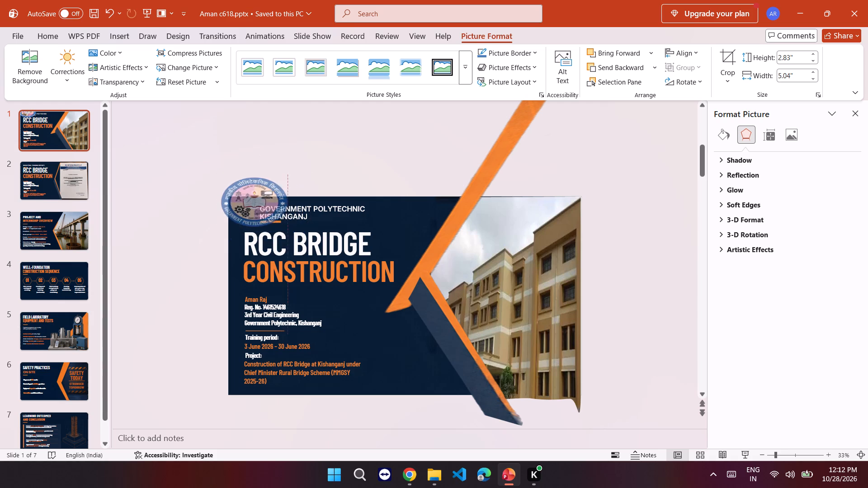
pyautogui.moveTo(282, 206); pyautogui.dragTo(247, 202)
pyautogui.moveTo(234, 226); pyautogui.dragTo(234, 205)
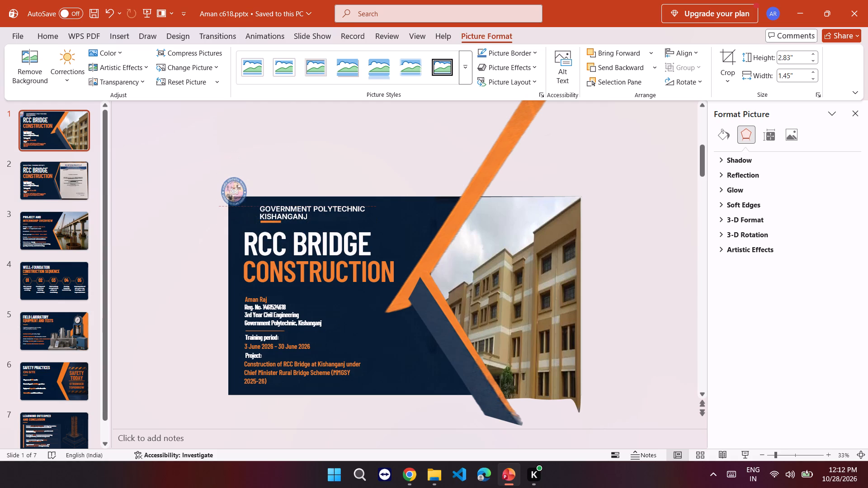
pyautogui.moveTo(234, 205); pyautogui.dragTo(234, 202)
pyautogui.click(232, 177)
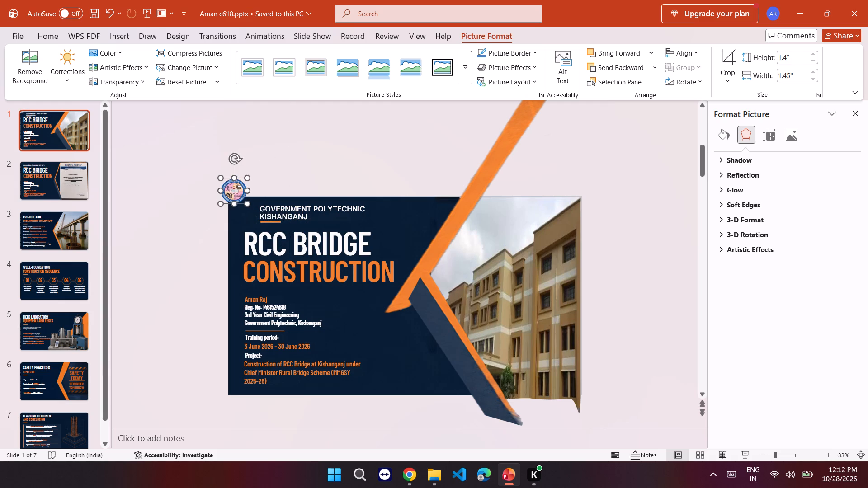
# Position the college emblem inside the slide just left of the heading and narrow it slightly to about 1.39" wide.
pyautogui.moveTo(235, 189); pyautogui.dragTo(243, 211)
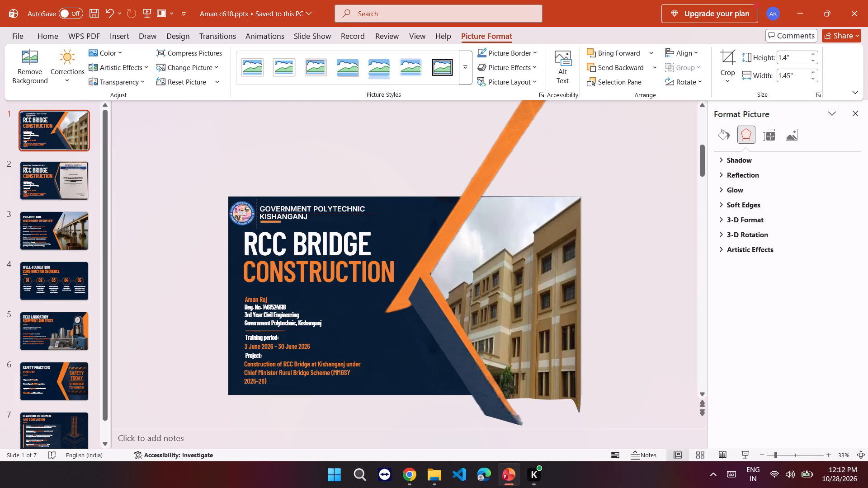
pyautogui.moveTo(243, 211); pyautogui.dragTo(245, 211)
pyautogui.click(231, 212)
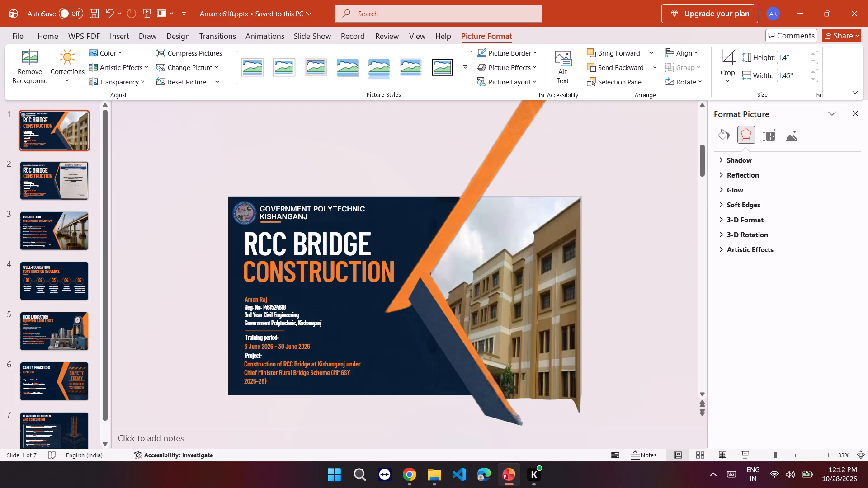
pyautogui.click(243, 212)
# Replace the white RCC BRIDGE title text on the first slide with WELCOME.
pyautogui.click(318, 164)
pyautogui.click(199, 233)
pyautogui.scroll(-2, 303, 244)
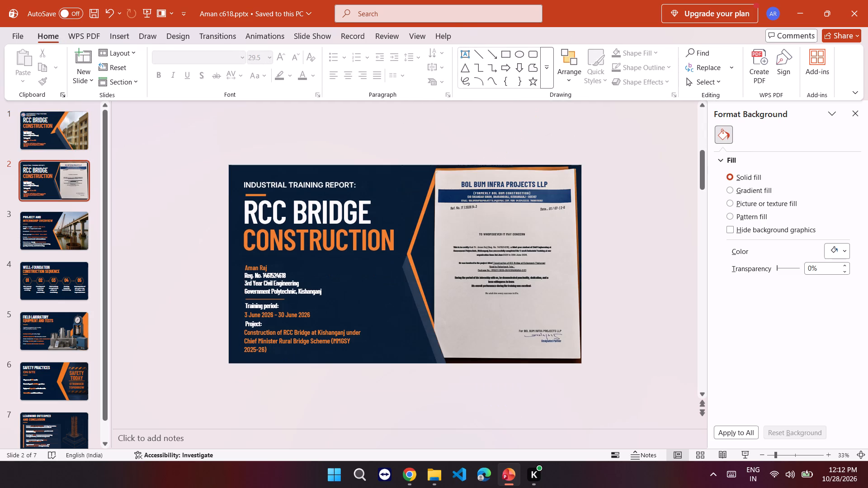
pyautogui.scroll(1, 303, 244)
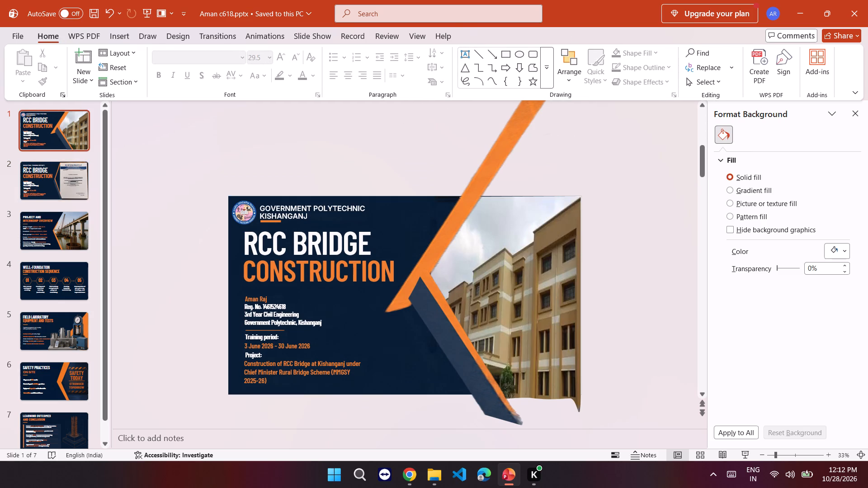
pyautogui.click(372, 252)
pyautogui.click(290, 252)
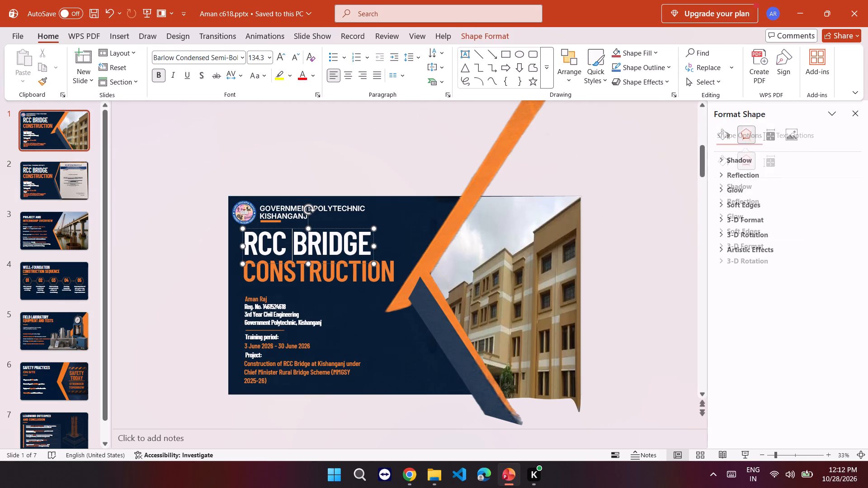
pyautogui.moveTo(368, 249); pyautogui.dragTo(259, 249)
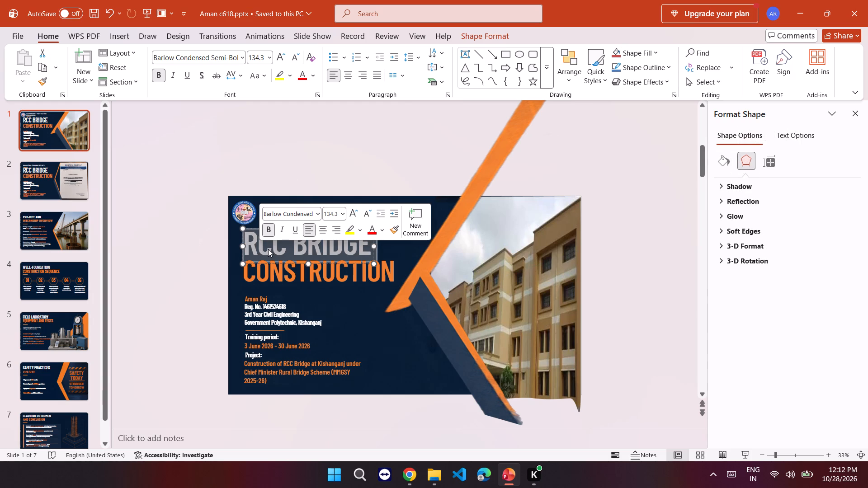
pyautogui.write('WEL')
pyautogui.write('COME')
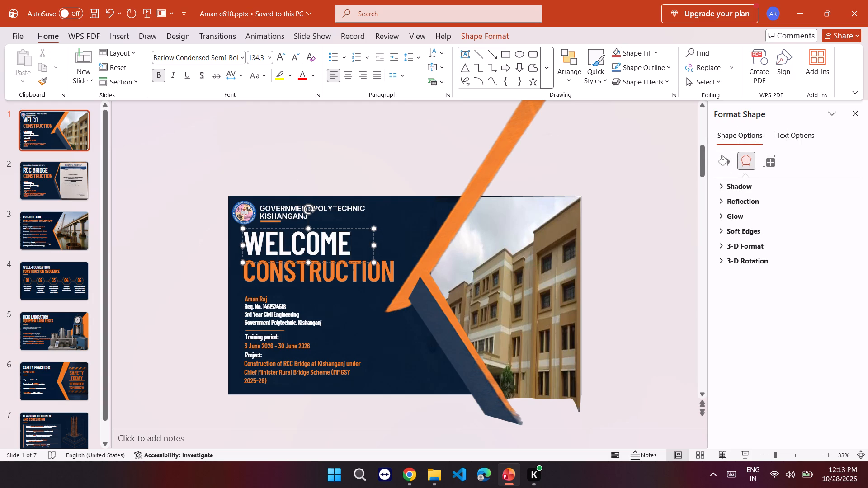
pyautogui.click(362, 145)
# Move the orange CONSTRUCTION text box slightly down and replace its text with PRESENTATION.
pyautogui.click(303, 271)
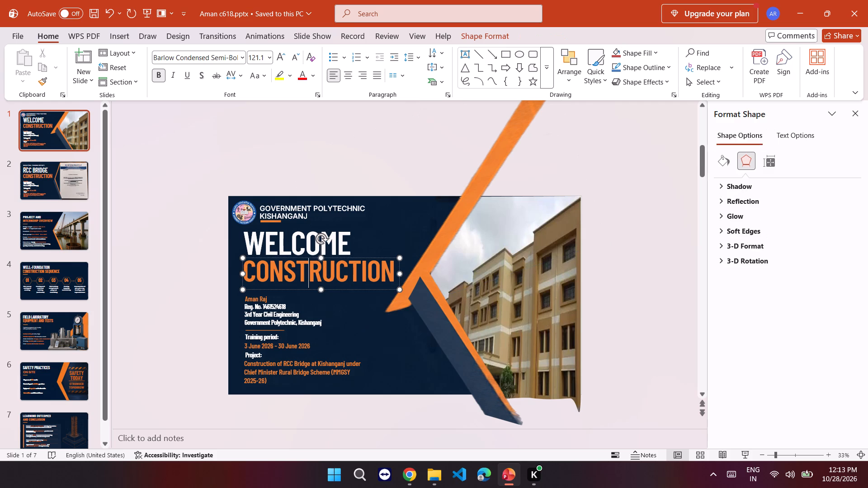
pyautogui.moveTo(353, 258); pyautogui.dragTo(350, 272)
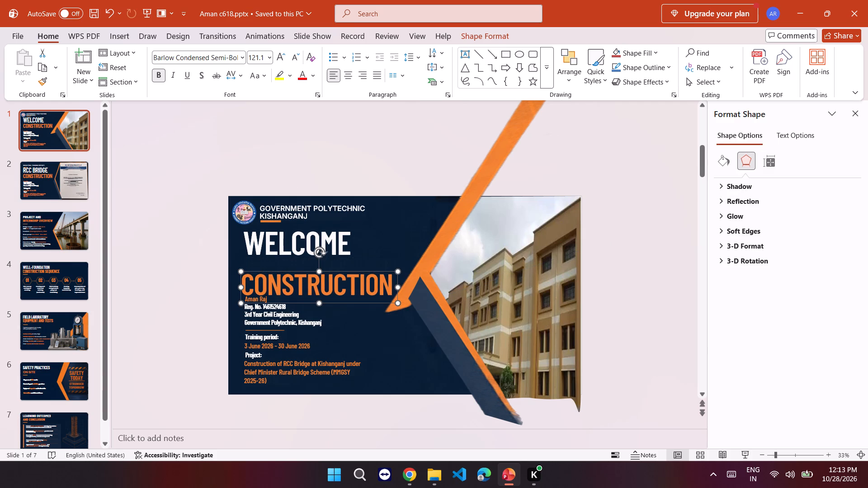
pyautogui.click(367, 294)
pyautogui.click(392, 288)
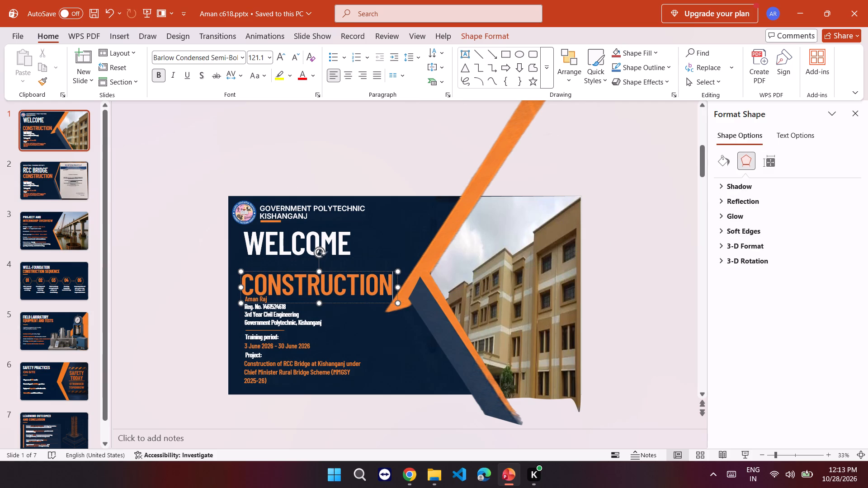
pyautogui.hotkey('shift', 'a')
pyautogui.press('BackSpace')
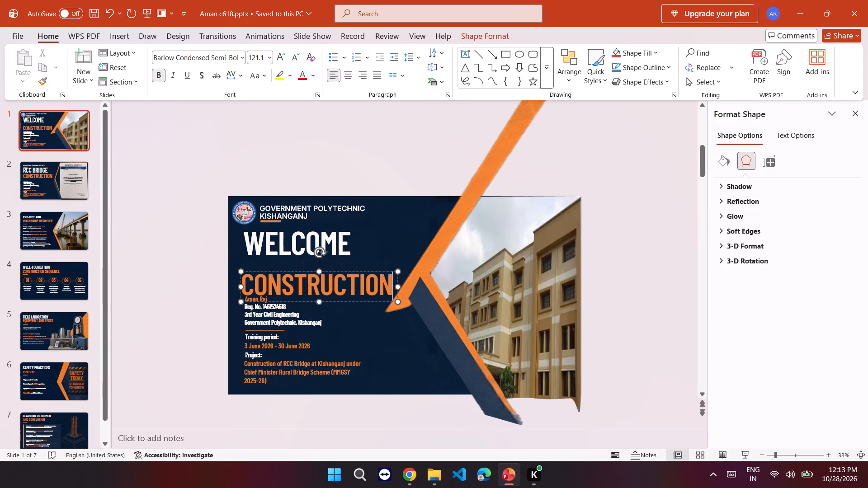
pyautogui.hotkey('ctrl', 'a')
pyautogui.write('PRE')
pyautogui.write('SEN')
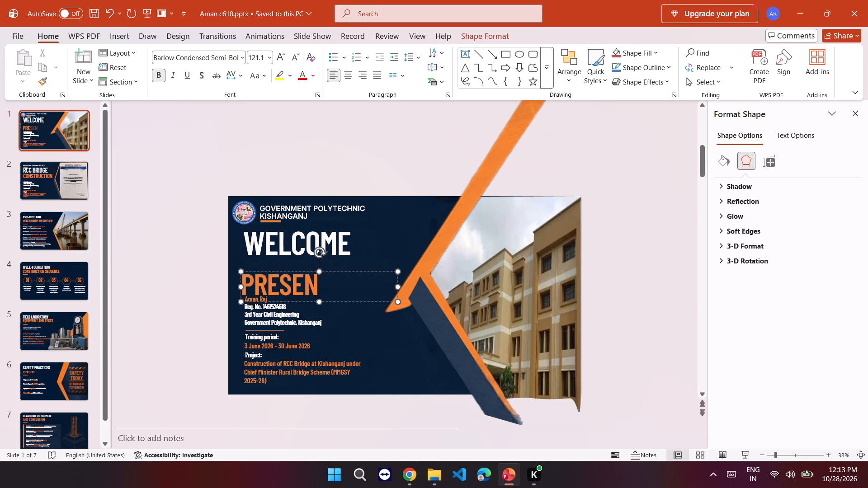
pyautogui.write('tion')
pyautogui.press('BackSpace')
pyautogui.press('BackSpace')
pyautogui.press('BackSpace')
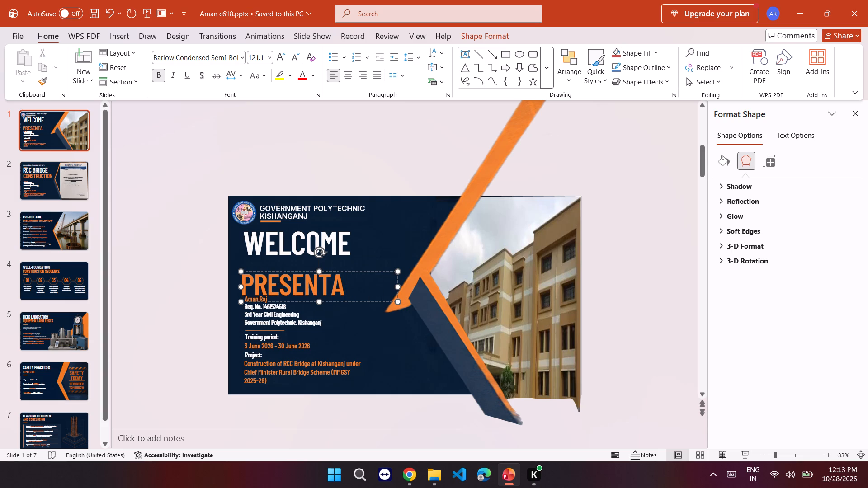
pyautogui.write('TION')
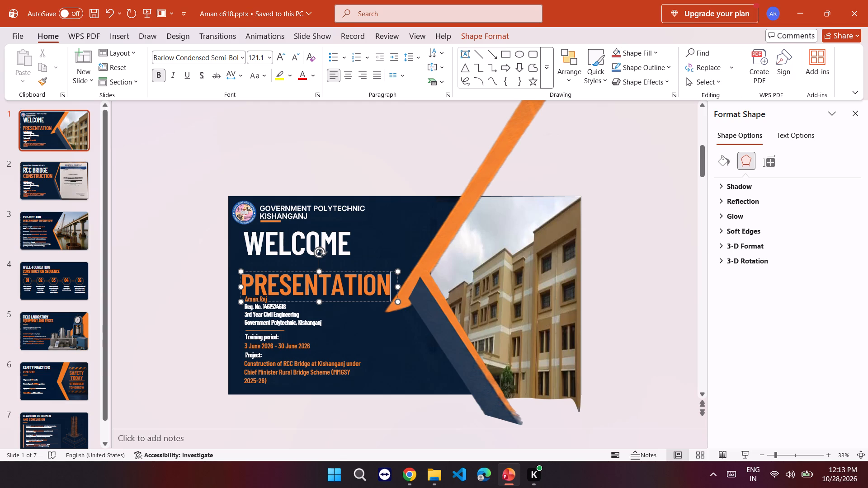
# Delete the registration and college details, the student name and the thin divider line below them from the first slide.
pyautogui.click(256, 303)
pyautogui.click(279, 319)
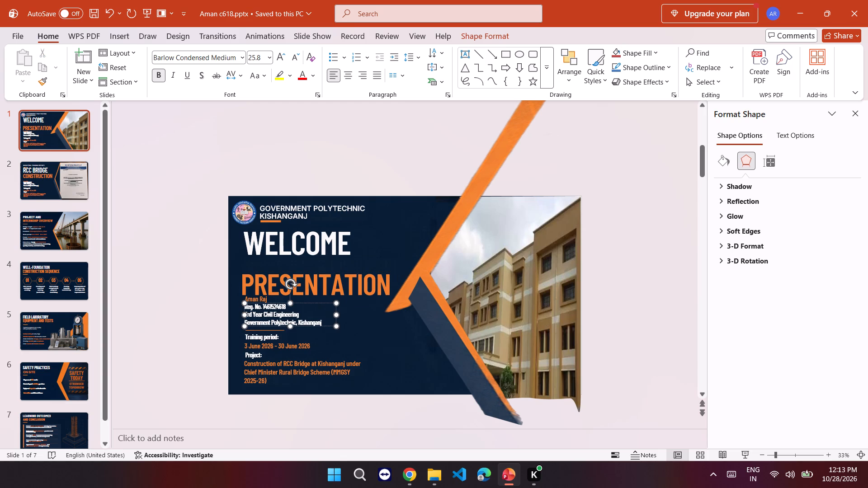
pyautogui.press('Delete')
pyautogui.click(280, 304)
pyautogui.press('Delete')
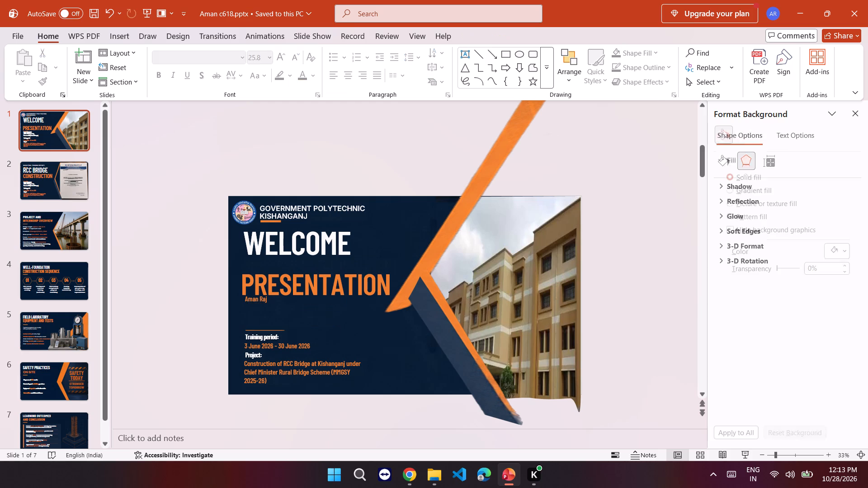
pyautogui.click(262, 298)
pyautogui.click(256, 294)
pyautogui.press('Delete')
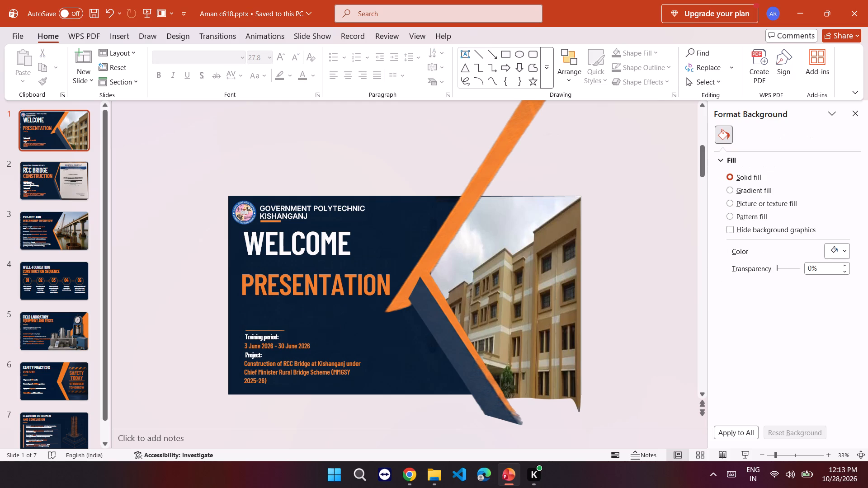
pyautogui.click(261, 329)
pyautogui.press('Delete')
# Delete the training period label, its dates, the Project label and the project description from the first slide.
pyautogui.click(260, 338)
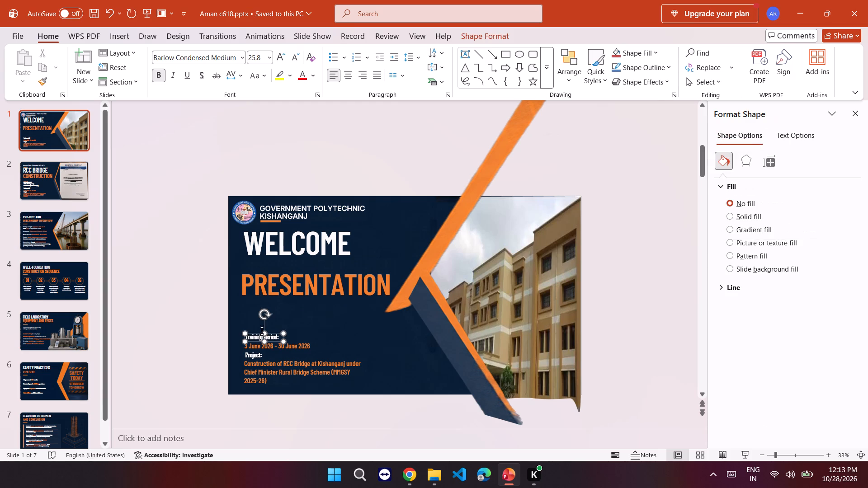
pyautogui.click(258, 332)
pyautogui.press('Delete')
pyautogui.click(258, 346)
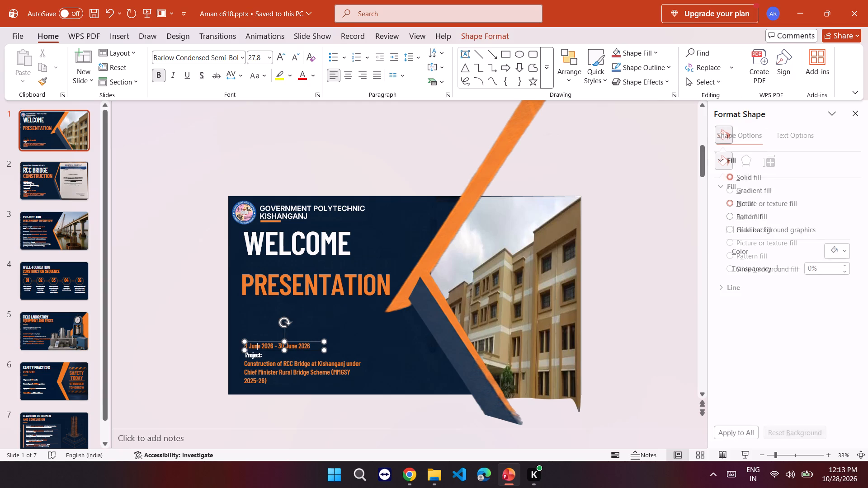
pyautogui.click(258, 342)
pyautogui.press('Delete')
pyautogui.click(253, 358)
pyautogui.press('Delete')
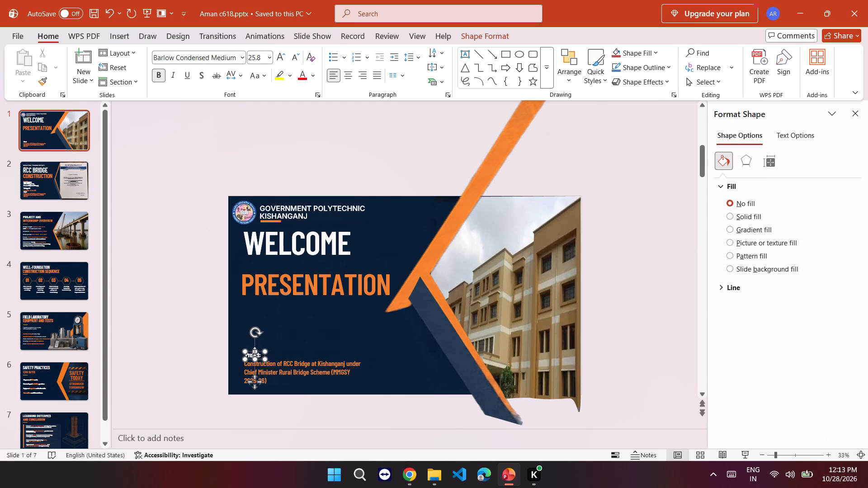
pyautogui.click(250, 351)
pyautogui.press('Delete')
pyautogui.click(258, 365)
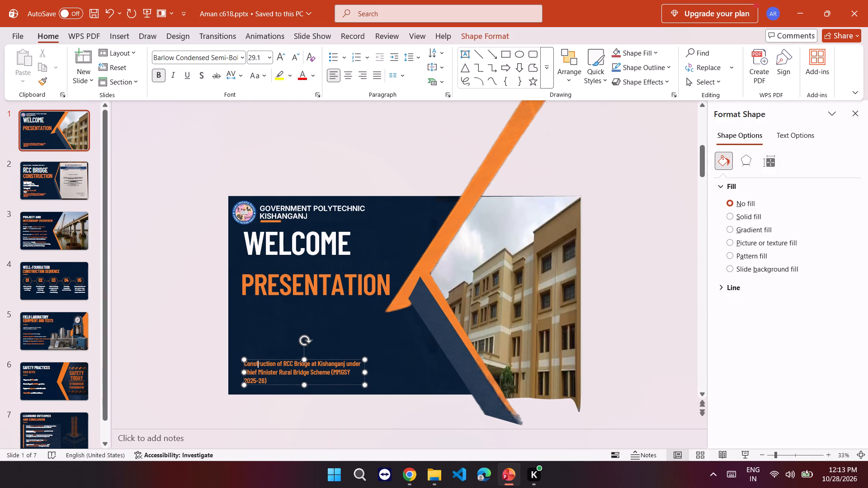
pyautogui.press('Delete')
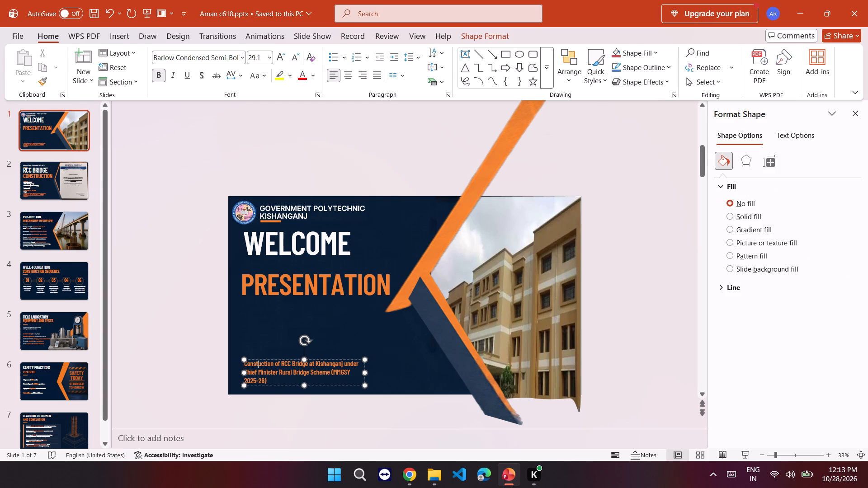
pyautogui.click(257, 358)
pyautogui.press('Delete')
# Move PRESENTATION into the lower part of the slide and WELCOME slightly down, leaving room for a line between them.
pyautogui.click(292, 277)
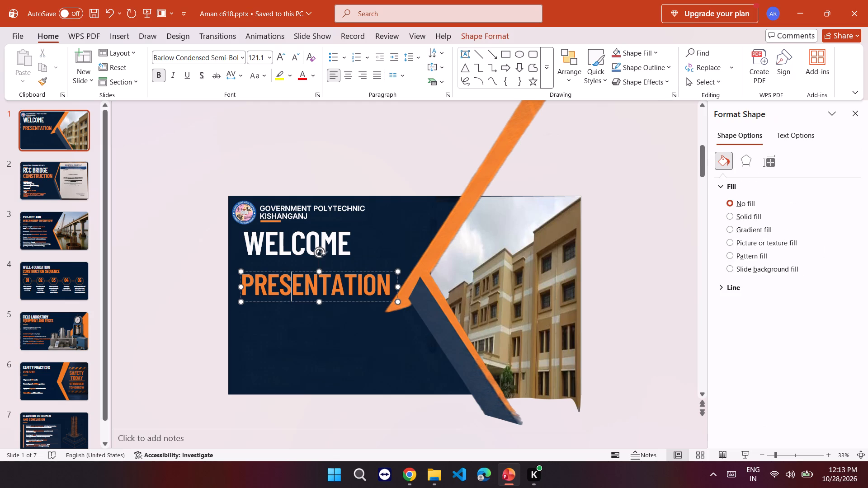
pyautogui.moveTo(294, 272); pyautogui.dragTo(292, 329)
pyautogui.click(297, 243)
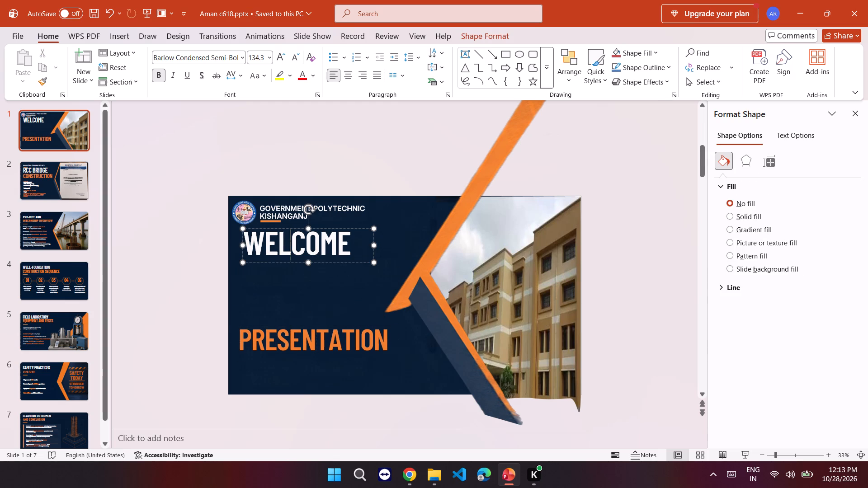
pyautogui.moveTo(298, 229); pyautogui.dragTo(298, 241)
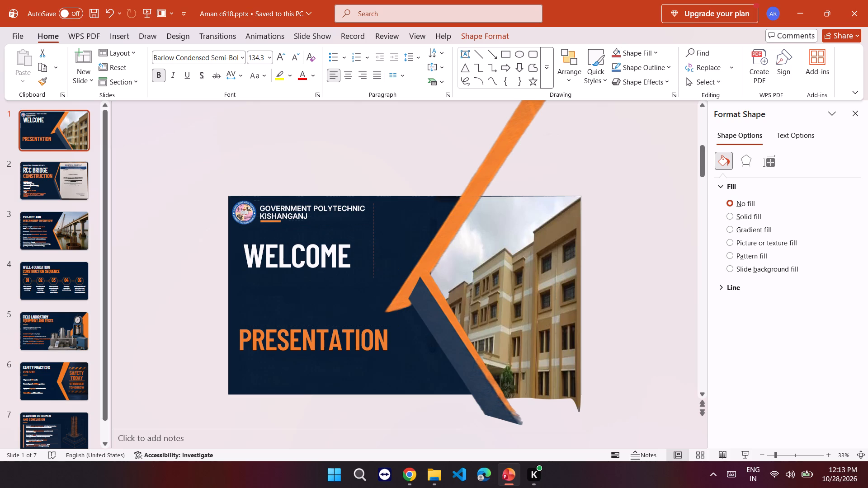
pyautogui.moveTo(298, 241); pyautogui.dragTo(298, 239)
pyautogui.click(326, 164)
# Preview the first slide full screen as a slide show and return to editing.
pyautogui.click(276, 281)
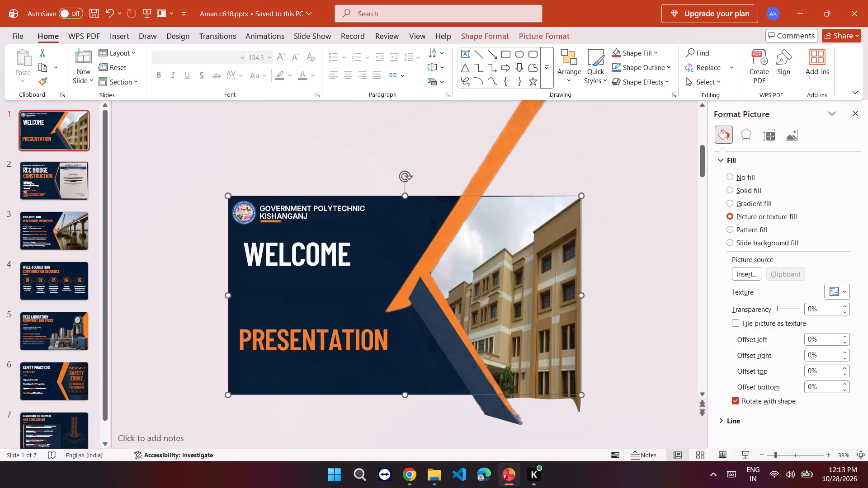
pyautogui.click(747, 453)
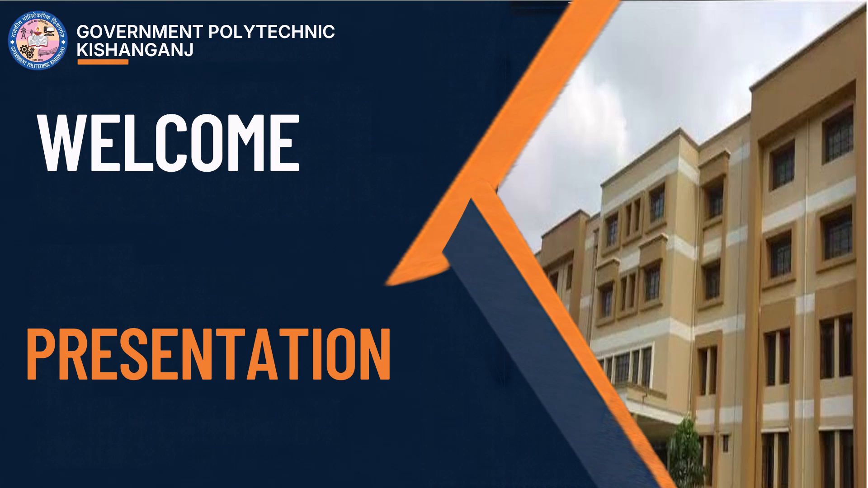
pyautogui.press('Escape')
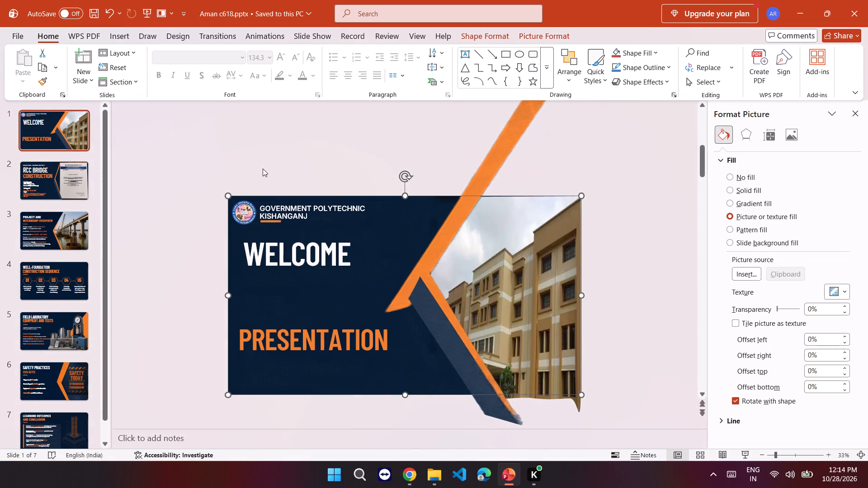
pyautogui.click(263, 169)
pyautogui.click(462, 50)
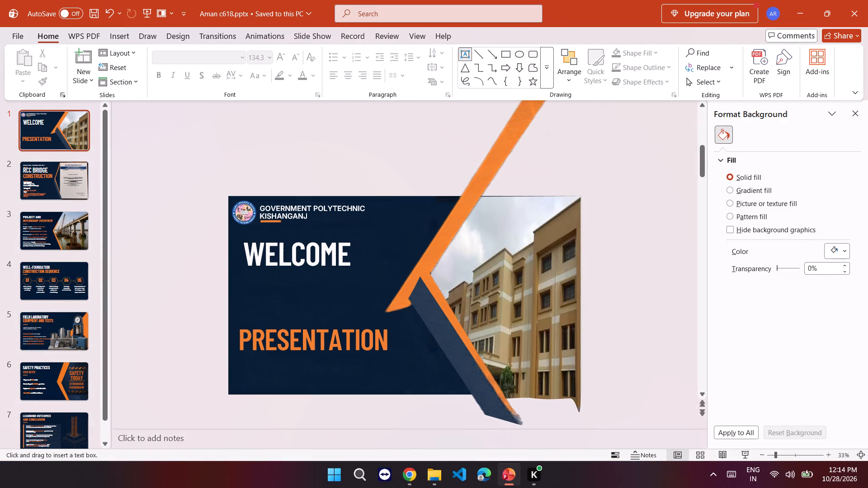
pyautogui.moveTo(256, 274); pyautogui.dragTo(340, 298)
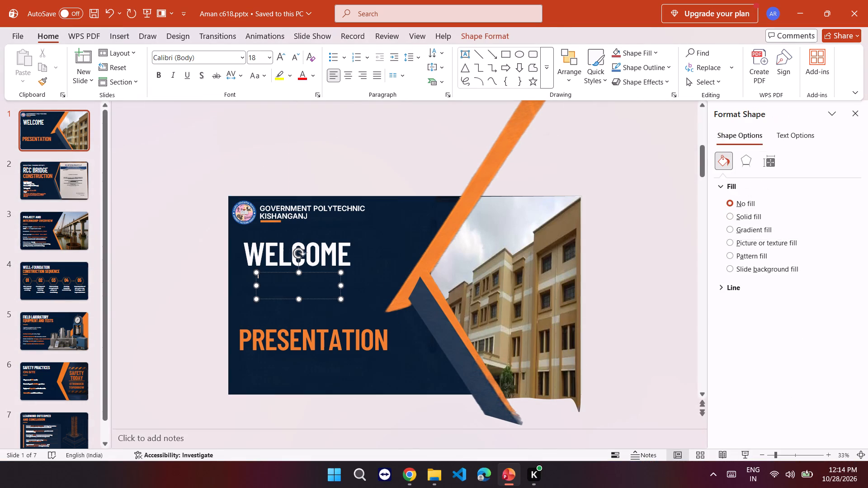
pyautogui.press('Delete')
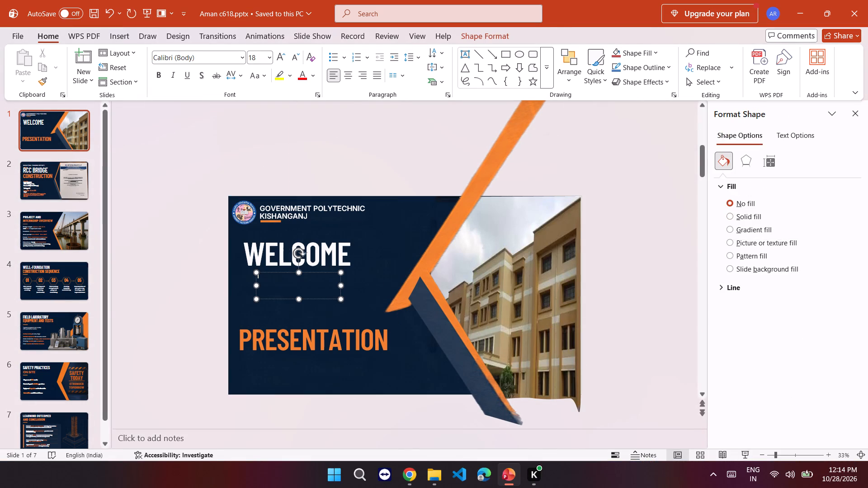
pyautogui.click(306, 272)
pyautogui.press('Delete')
# Place a copy of the WELCOME text box between WELCOME and PRESENTATION.
pyautogui.click(305, 260)
pyautogui.moveTo(298, 238); pyautogui.dragTo(298, 281, button='right')
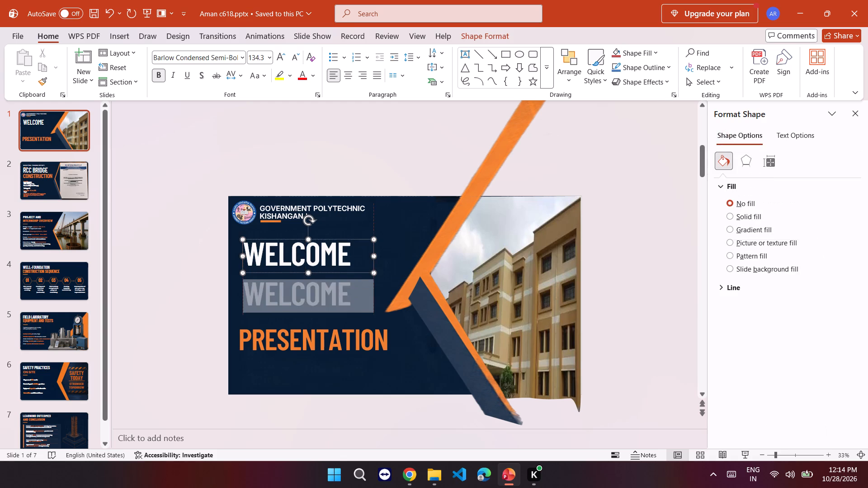
pyautogui.moveTo(298, 281); pyautogui.dragTo(297, 279, button='right')
pyautogui.click(331, 301)
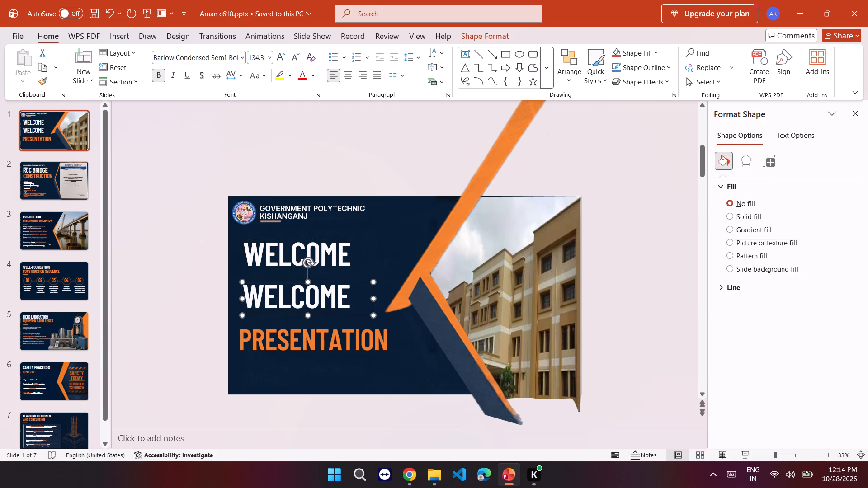
# Replace the text of the duplicated WELCOME box with TO and centre it.
pyautogui.moveTo(349, 298); pyautogui.dragTo(255, 296)
pyautogui.write('TO')
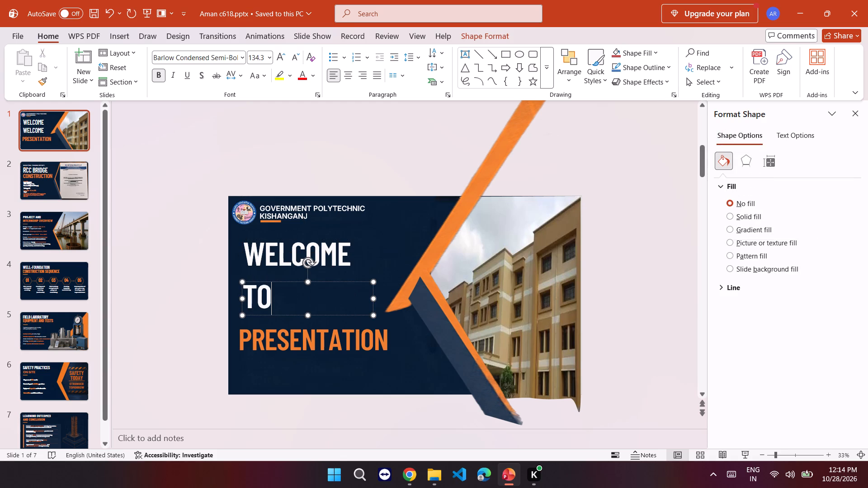
pyautogui.click(347, 77)
# Narrow the TO text box to fit its word and move it centred just beneath WELCOME.
pyautogui.moveTo(241, 298); pyautogui.dragTo(287, 301)
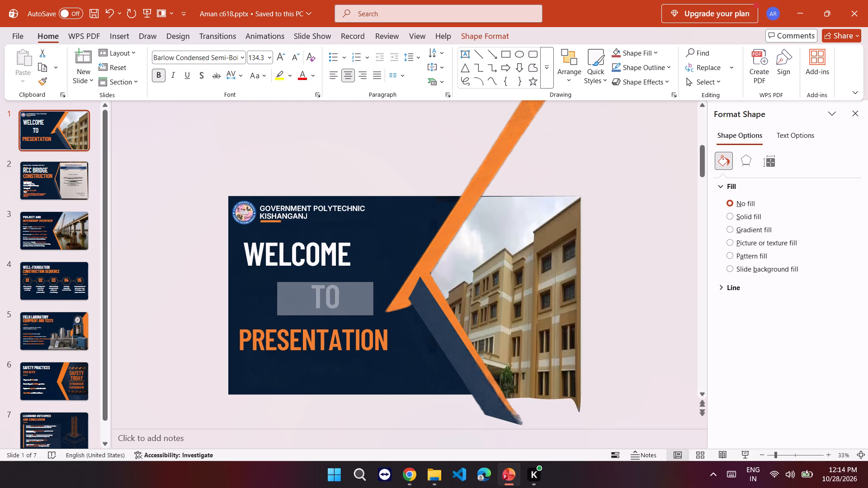
pyautogui.moveTo(287, 301); pyautogui.dragTo(329, 297)
pyautogui.moveTo(337, 282); pyautogui.dragTo(274, 267)
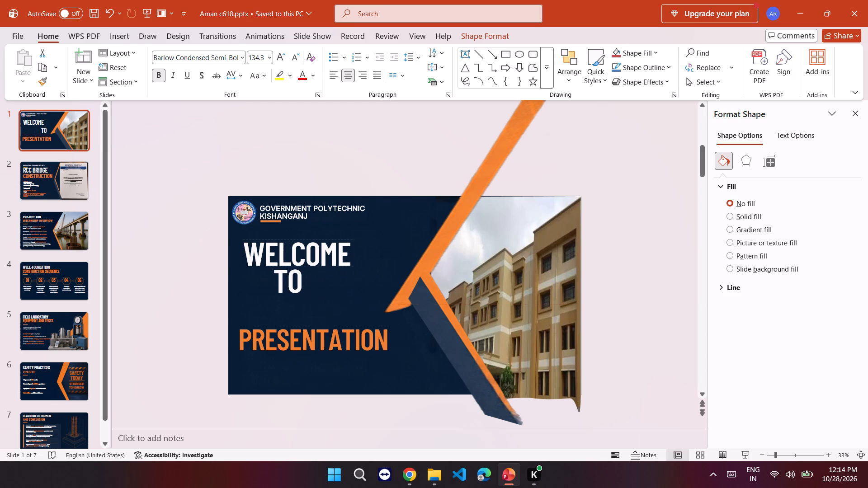
pyautogui.moveTo(274, 267); pyautogui.dragTo(281, 267)
pyautogui.moveTo(281, 267); pyautogui.dragTo(281, 267)
pyautogui.click(296, 336)
pyautogui.click(292, 279)
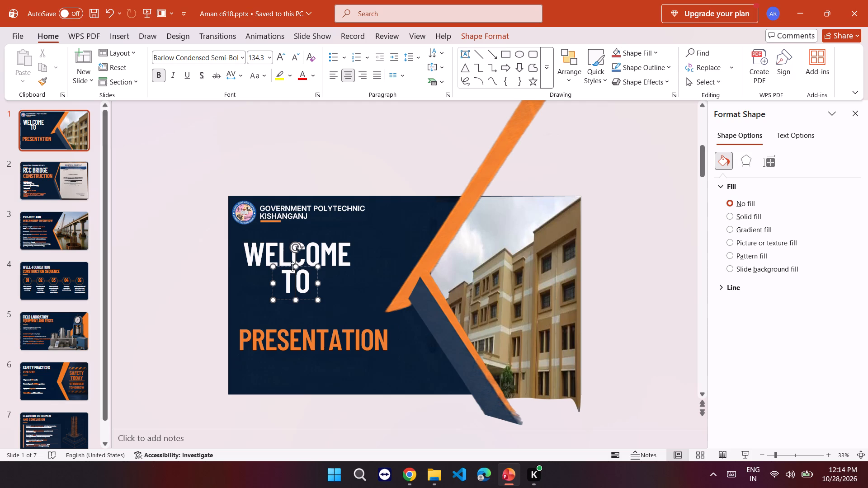
pyautogui.click(285, 266)
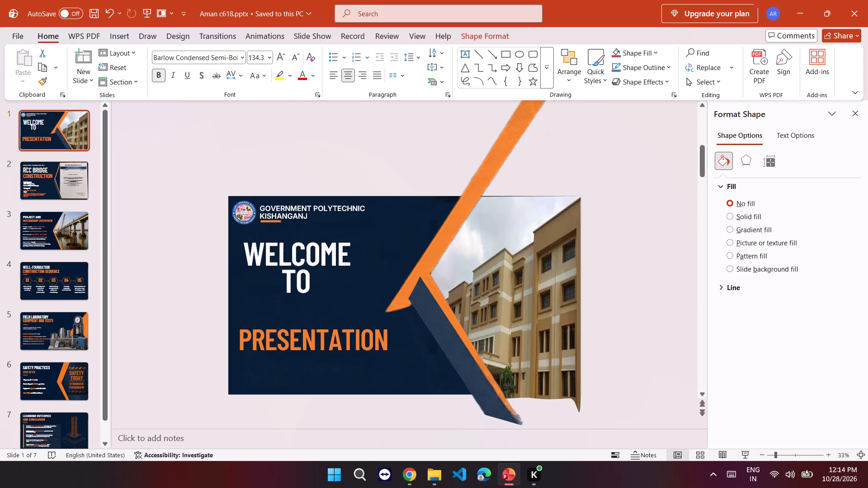
# Place a copy of the PRESENTATION text box just above the original, change its text to MY and centre it.
pyautogui.click(292, 339)
pyautogui.click(293, 327)
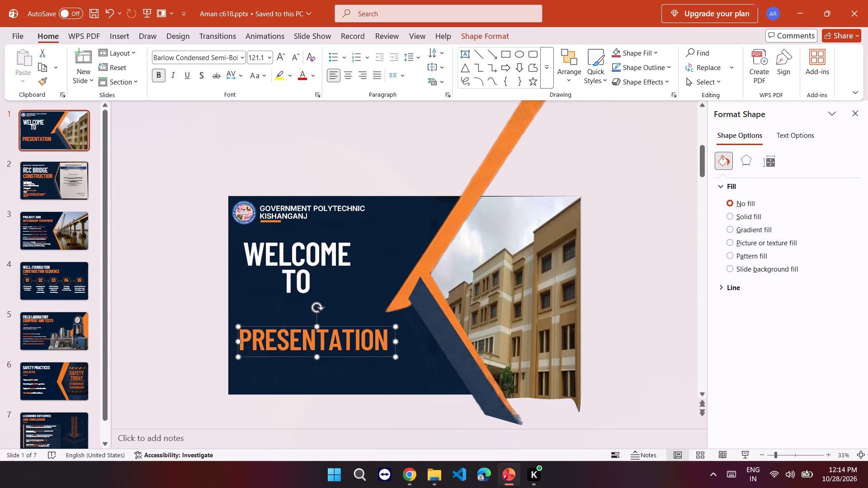
pyautogui.moveTo(293, 327); pyautogui.dragTo(294, 308, button='right')
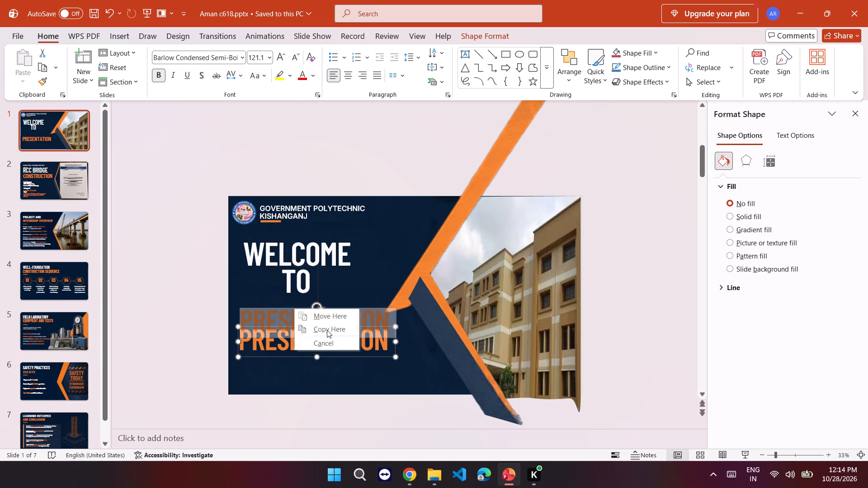
pyautogui.click(327, 329)
pyautogui.moveTo(389, 322); pyautogui.dragTo(388, 322)
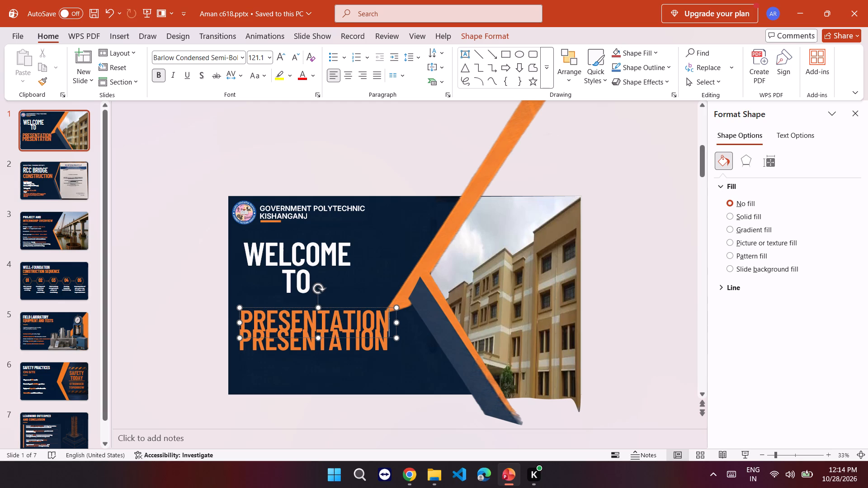
pyautogui.moveTo(388, 322); pyautogui.dragTo(248, 316)
pyautogui.write('MY')
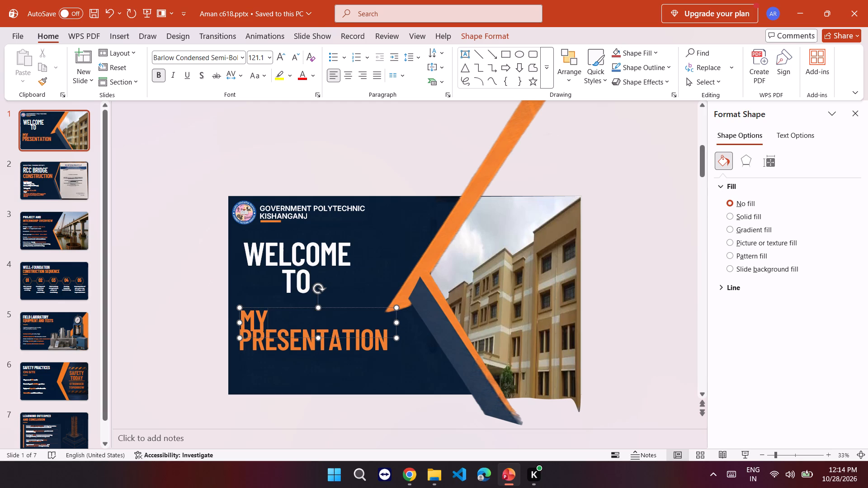
pyautogui.click(350, 75)
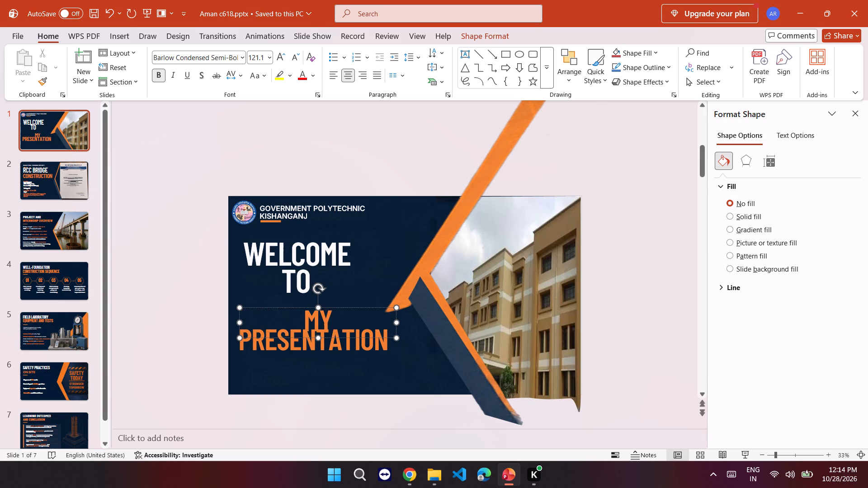
# Move MY between TO and PRESENTATION and nudge TO so the two words line up in the title stack.
pyautogui.moveTo(288, 306); pyautogui.dragTo(267, 296)
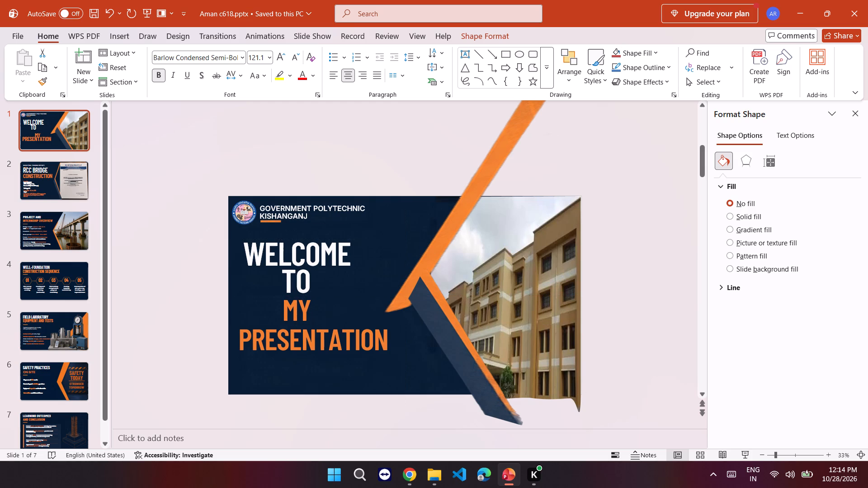
pyautogui.moveTo(267, 296); pyautogui.dragTo(269, 298)
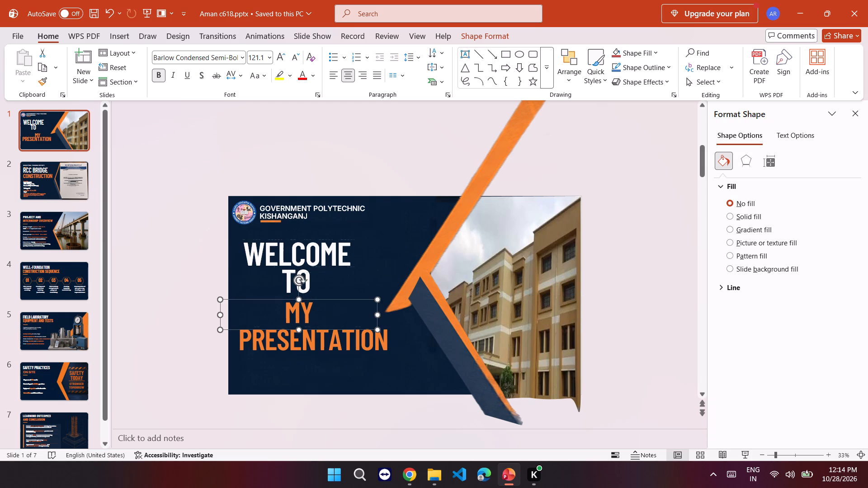
pyautogui.click(293, 277)
pyautogui.click(288, 266)
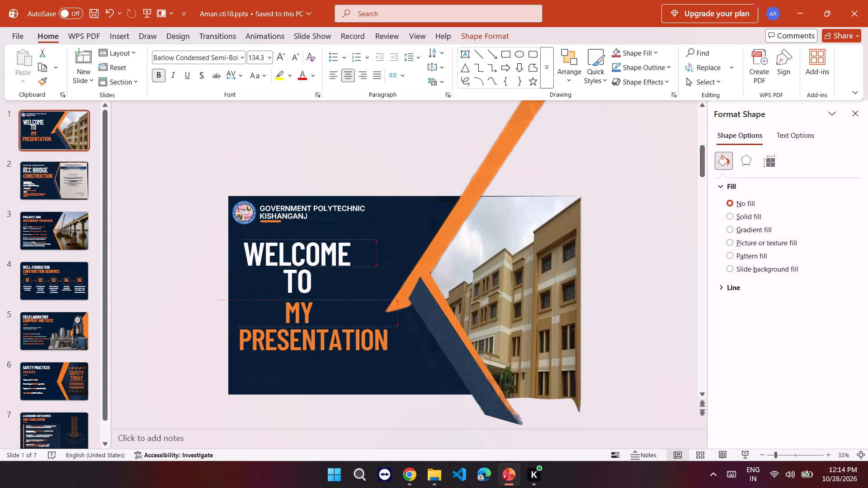
pyautogui.click(344, 184)
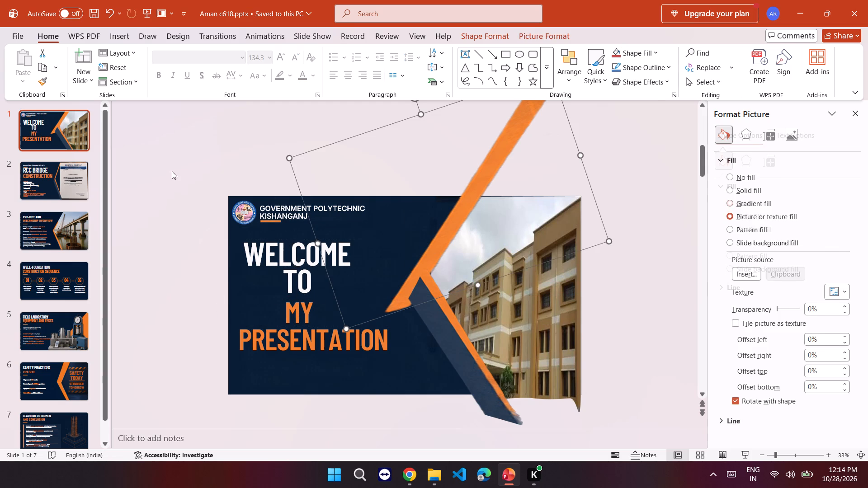
pyautogui.click(172, 171)
# Look through the first three slides, checking the welcome slide, the training report slide and the project overview.
pyautogui.scroll(-1, 195, 278)
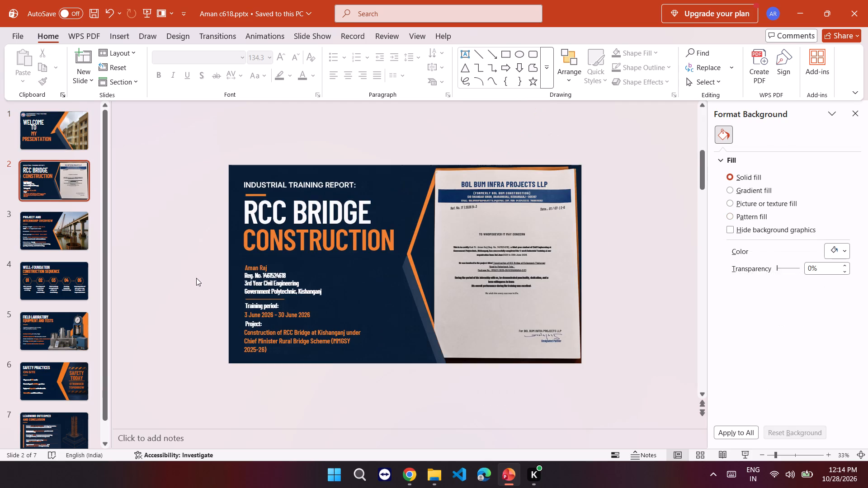
pyautogui.scroll(1, 200, 278)
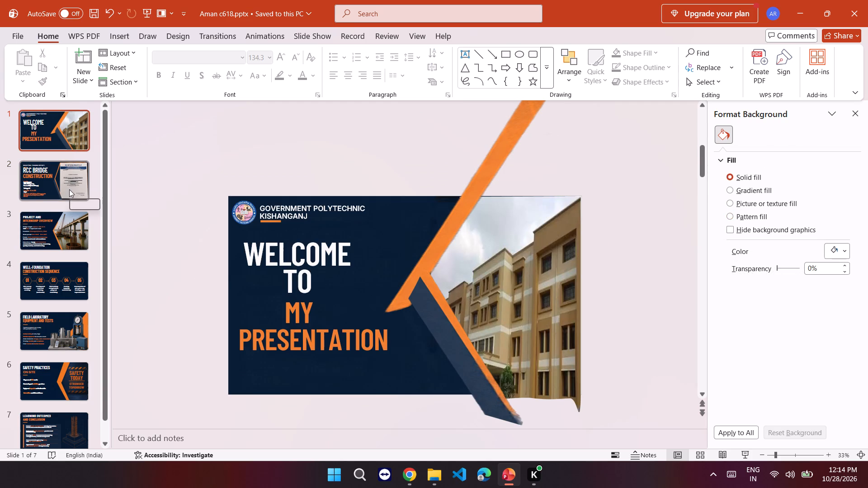
pyautogui.click(70, 189)
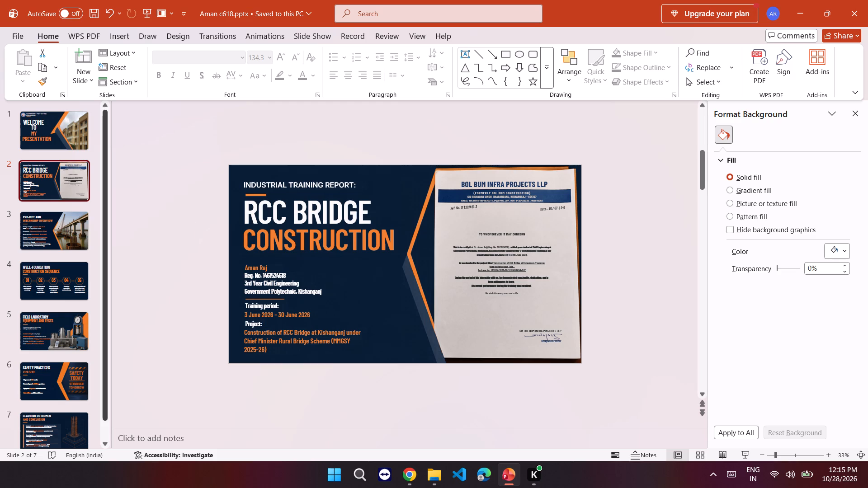
pyautogui.click(22, 225)
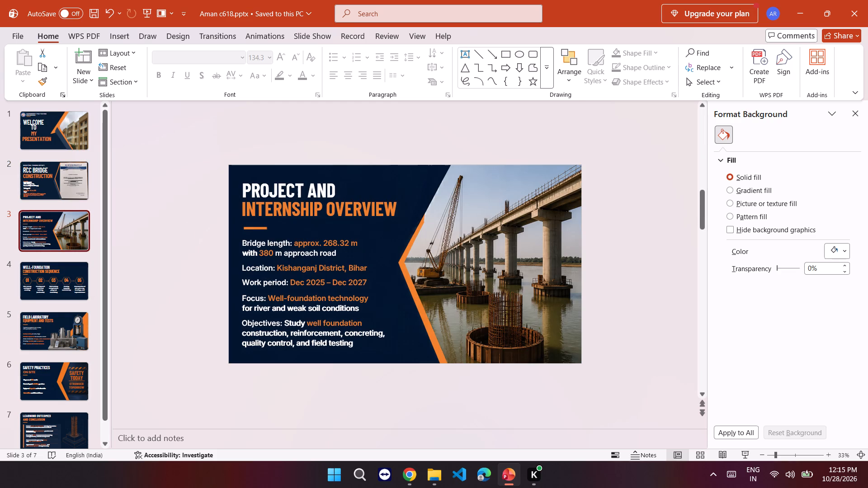
pyautogui.click(293, 269)
pyautogui.click(51, 189)
pyautogui.scroll(4, 498, 246)
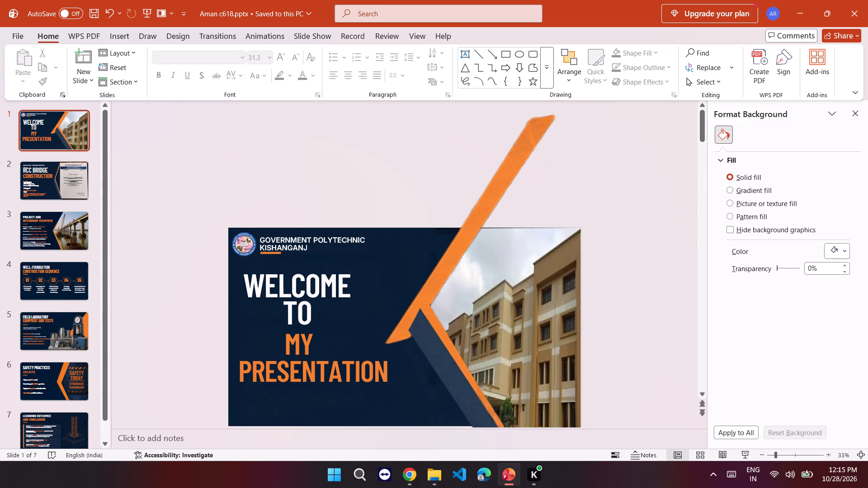
pyautogui.scroll(-2, 494, 249)
pyautogui.click(54, 228)
pyautogui.click(51, 187)
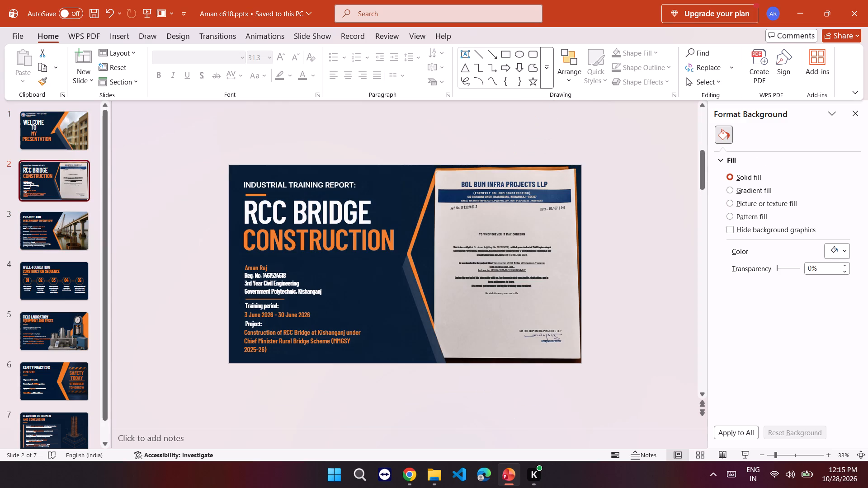
# Compare the certificate text on slide 2 with the project and internship overview on slide 3 at a larger view.
pyautogui.keyDown('ctrl'); pyautogui.scroll(5, 527, 287); pyautogui.keyUp('ctrl')
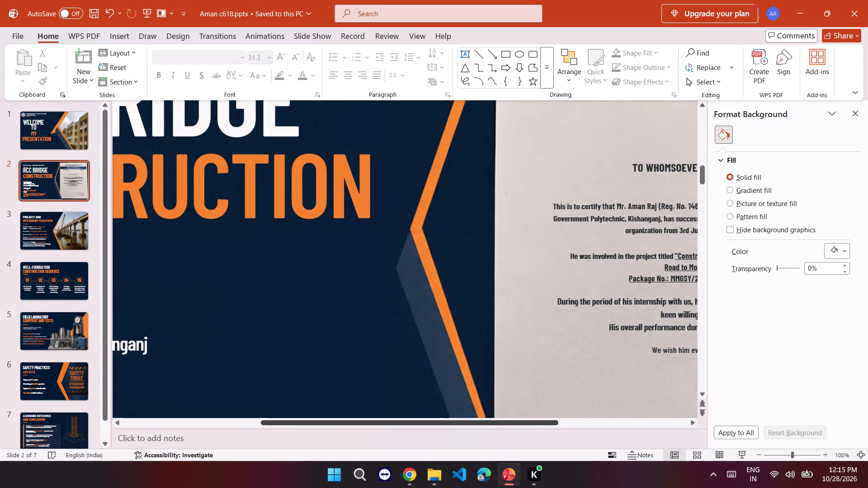
pyautogui.moveTo(481, 422); pyautogui.dragTo(606, 419)
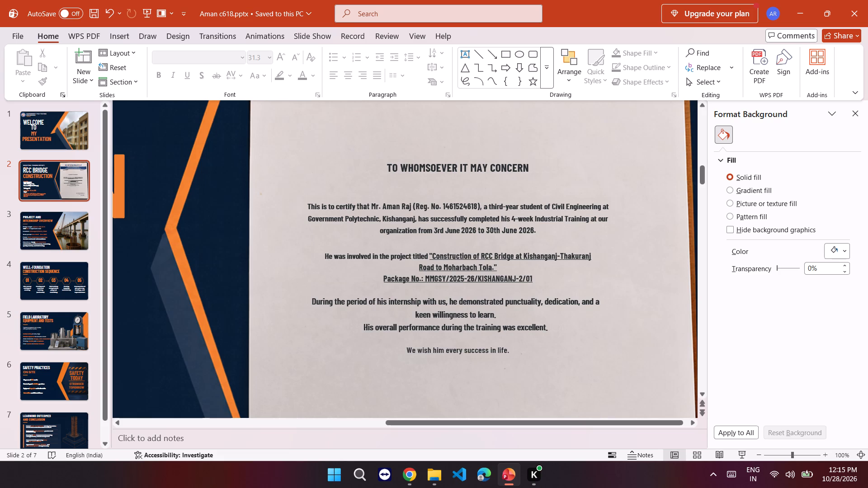
pyautogui.click(74, 234)
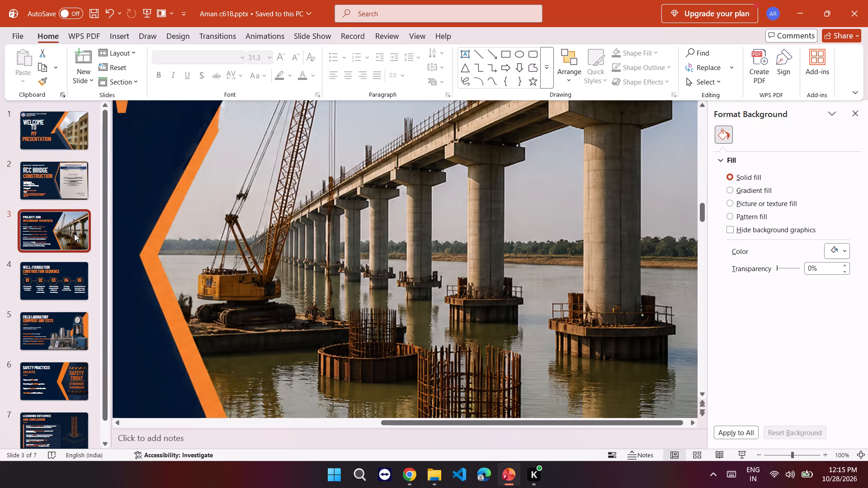
pyautogui.keyDown('ctrl'); pyautogui.scroll(-3, 281, 256); pyautogui.keyUp('ctrl')
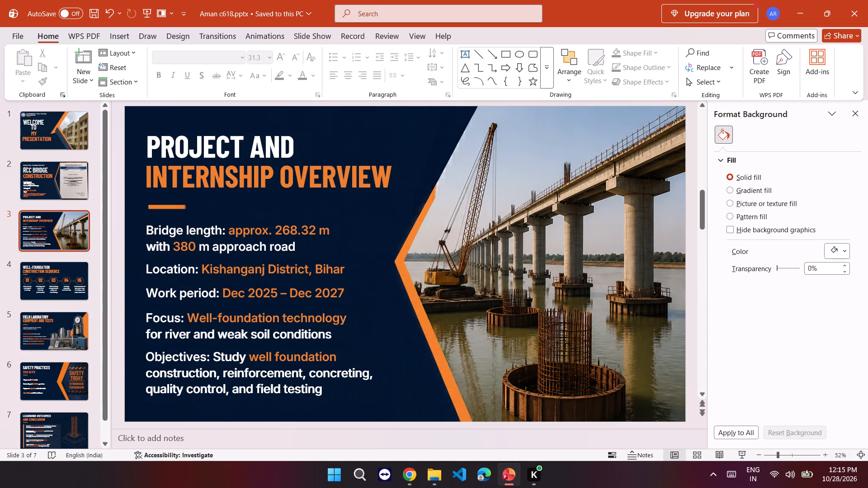
pyautogui.keyDown('ctrl'); pyautogui.scroll(1, 208, 318); pyautogui.keyUp('ctrl')
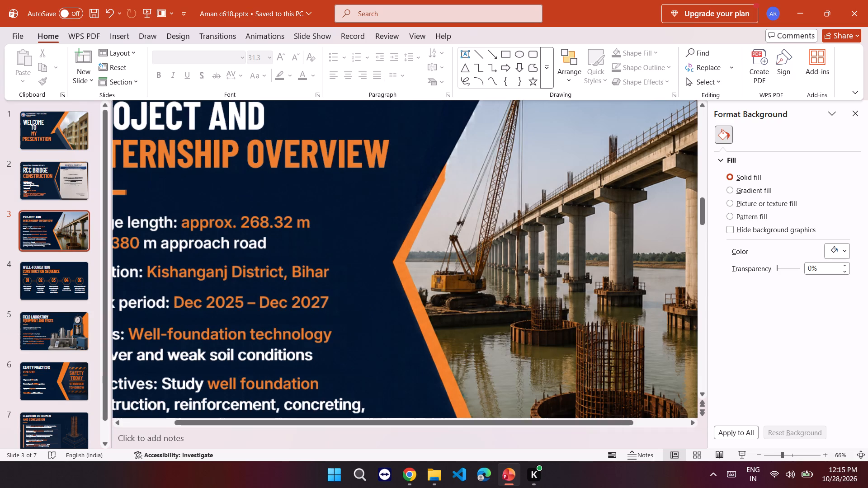
pyautogui.moveTo(302, 425); pyautogui.dragTo(262, 419)
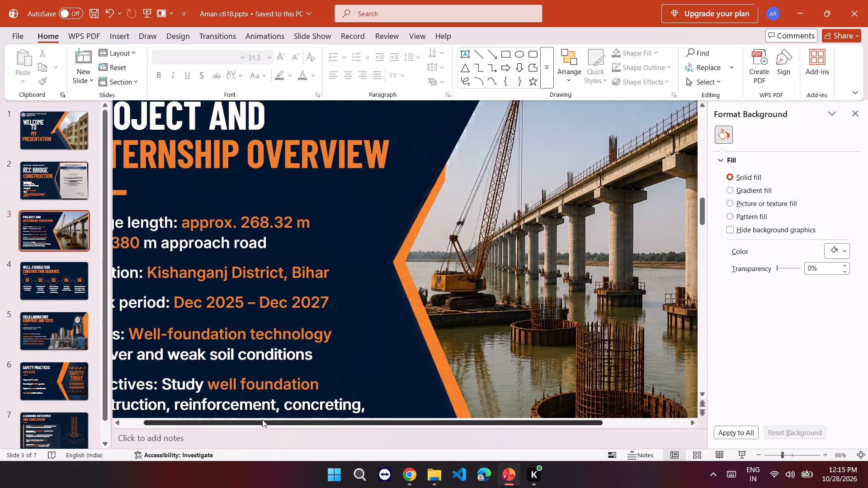
pyautogui.moveTo(262, 419); pyautogui.dragTo(262, 419)
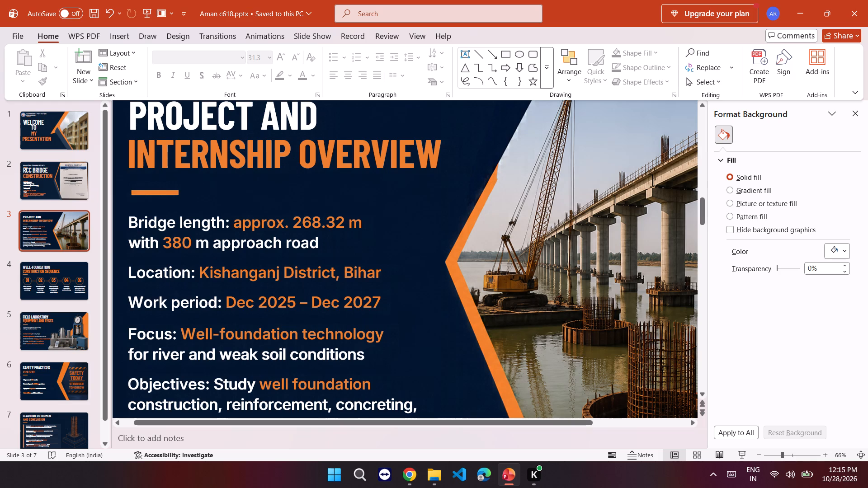
pyautogui.click(73, 182)
pyautogui.click(74, 230)
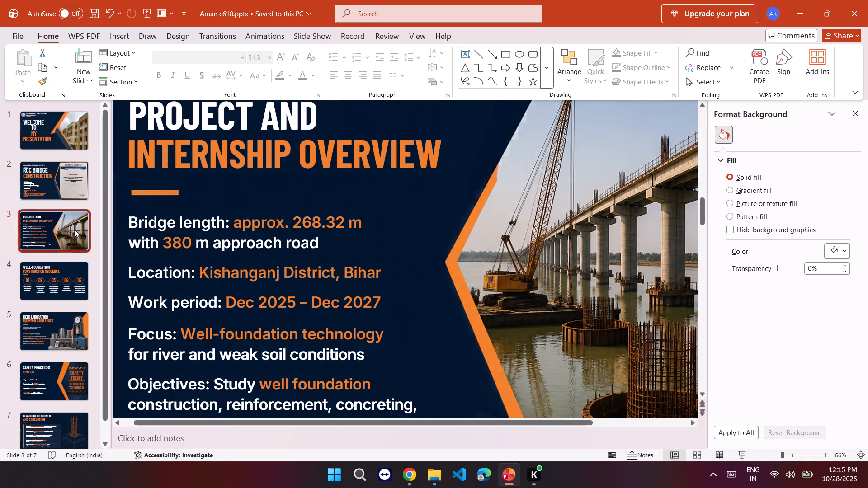
pyautogui.click(67, 183)
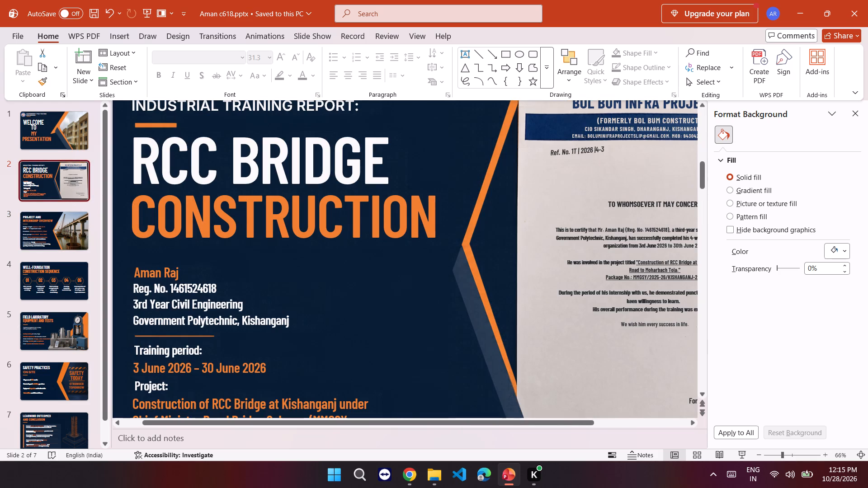
pyautogui.moveTo(576, 424); pyautogui.dragTo(612, 419)
pyautogui.moveTo(612, 419); pyautogui.dragTo(619, 417)
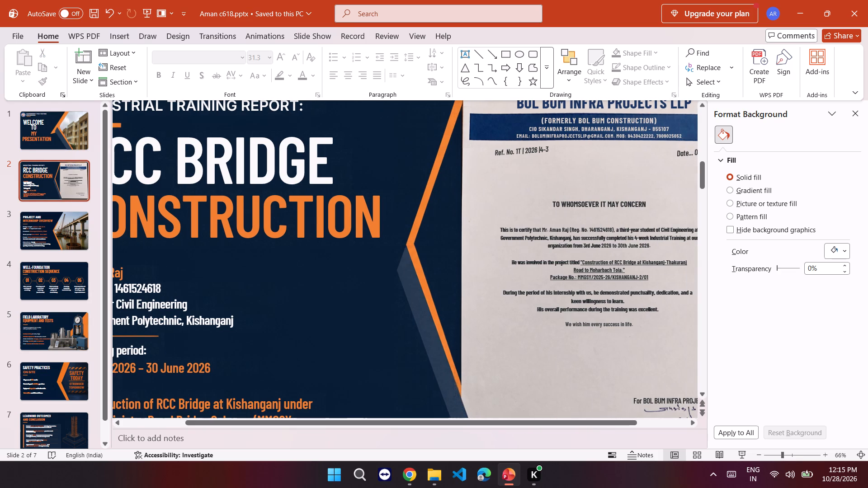
# Copy the road name Kishanganj-Thakuranj Road to Moharbach Tola from the certificate on slide 2 and open slide 3.
pyautogui.moveTo(668, 263); pyautogui.dragTo(678, 265)
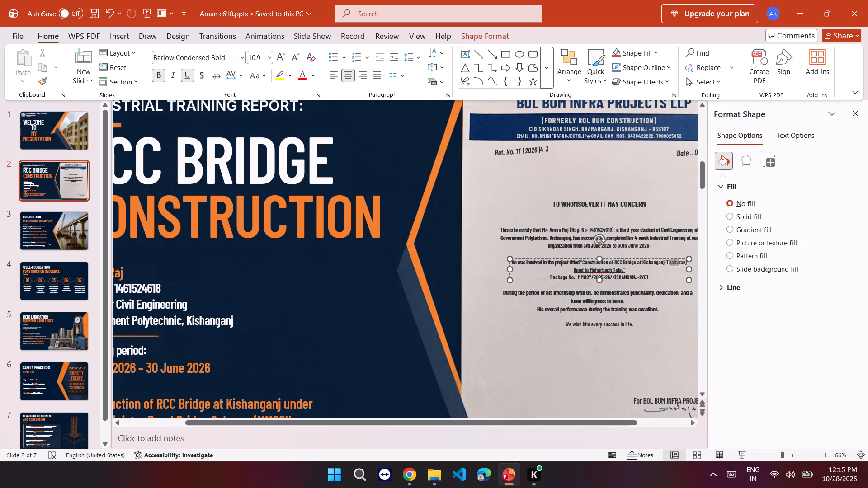
pyautogui.moveTo(678, 265); pyautogui.dragTo(617, 271)
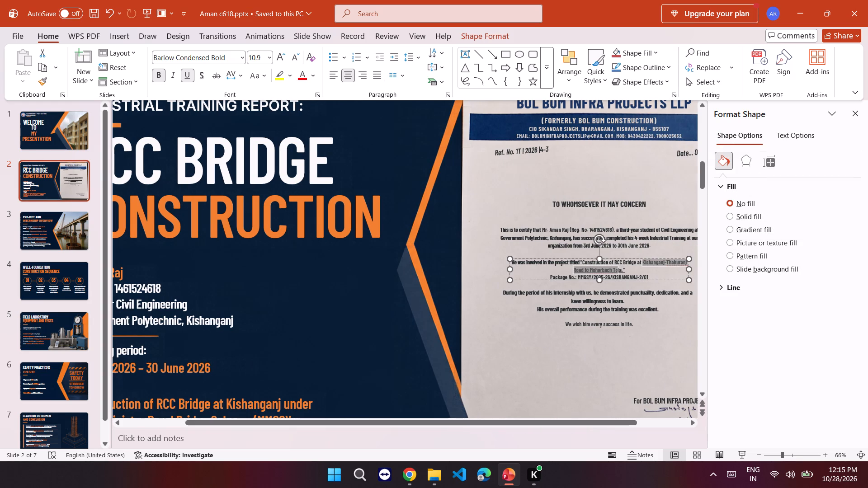
pyautogui.moveTo(617, 271); pyautogui.dragTo(624, 272)
pyautogui.moveTo(624, 272); pyautogui.dragTo(622, 273)
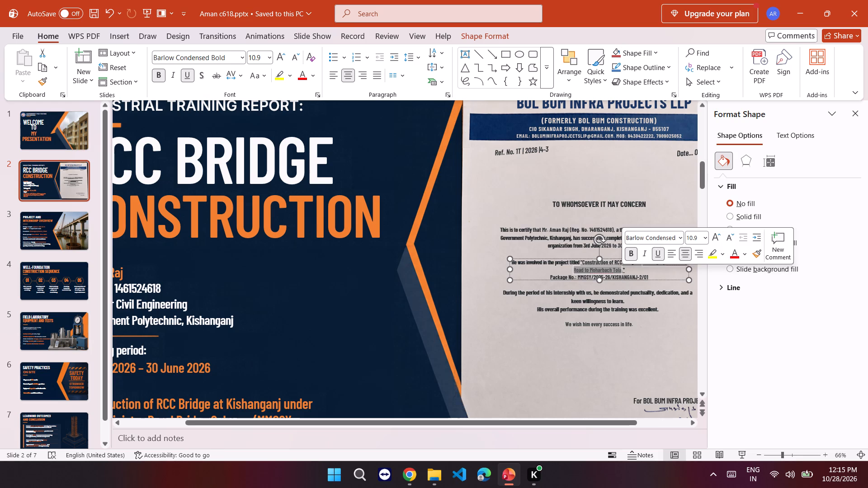
pyautogui.hotkey('ctrl', 'c')
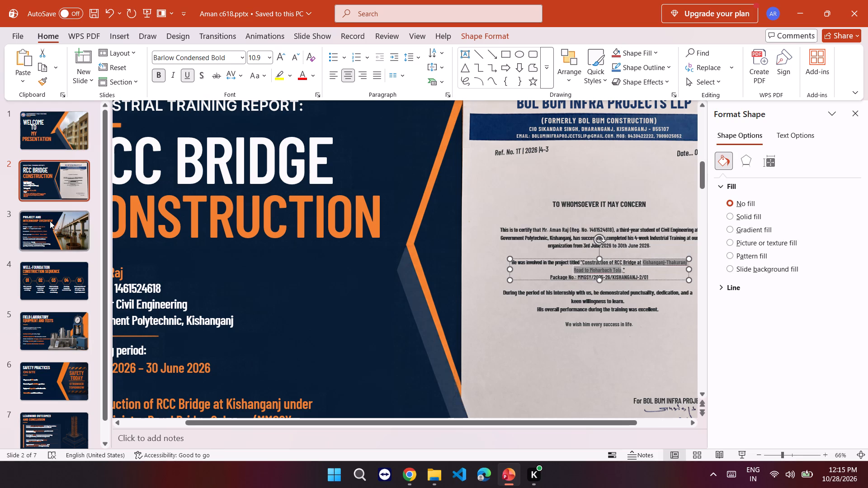
pyautogui.click(51, 224)
pyautogui.keyDown('ctrl'); pyautogui.scroll(-1, 242, 281); pyautogui.keyUp('ctrl')
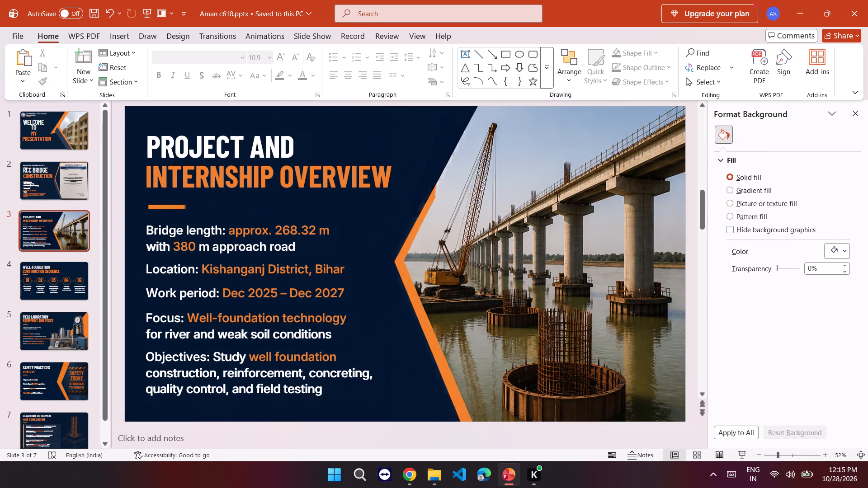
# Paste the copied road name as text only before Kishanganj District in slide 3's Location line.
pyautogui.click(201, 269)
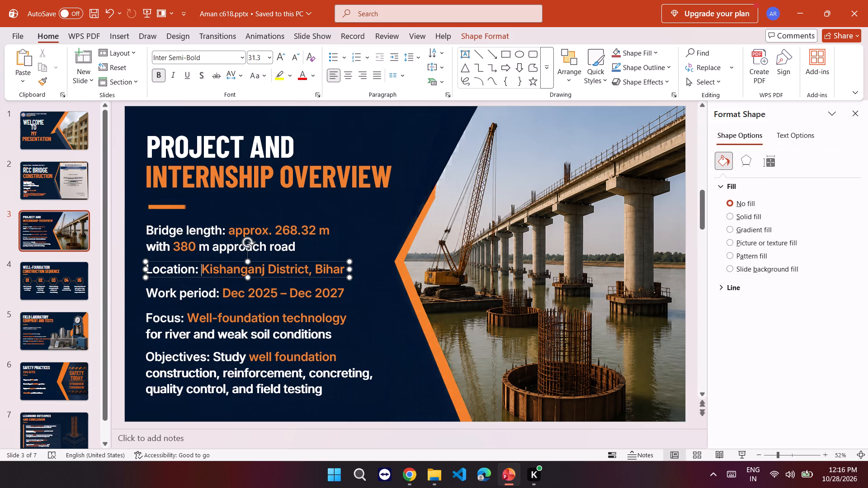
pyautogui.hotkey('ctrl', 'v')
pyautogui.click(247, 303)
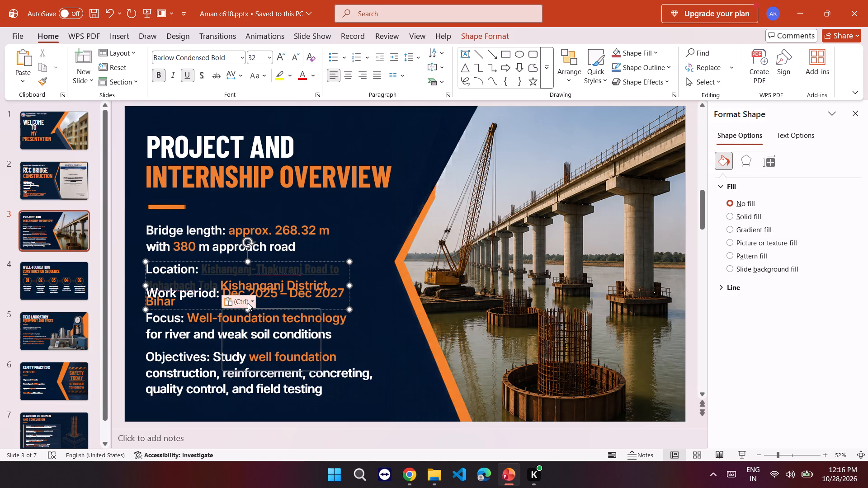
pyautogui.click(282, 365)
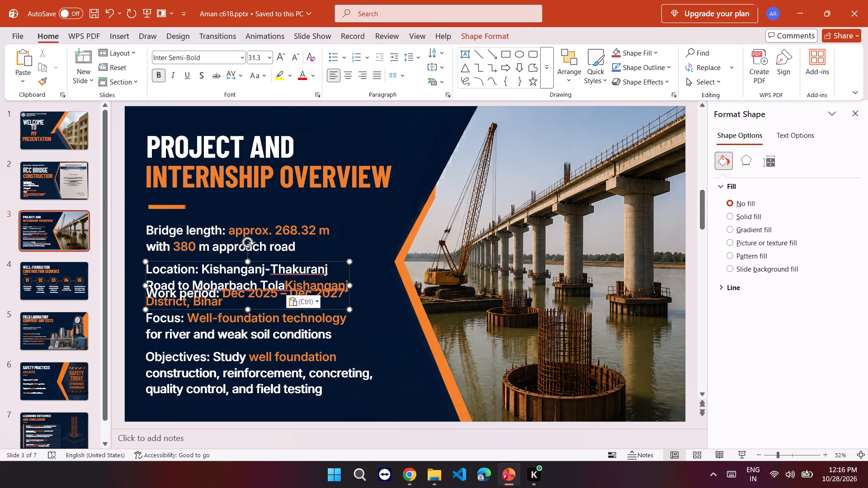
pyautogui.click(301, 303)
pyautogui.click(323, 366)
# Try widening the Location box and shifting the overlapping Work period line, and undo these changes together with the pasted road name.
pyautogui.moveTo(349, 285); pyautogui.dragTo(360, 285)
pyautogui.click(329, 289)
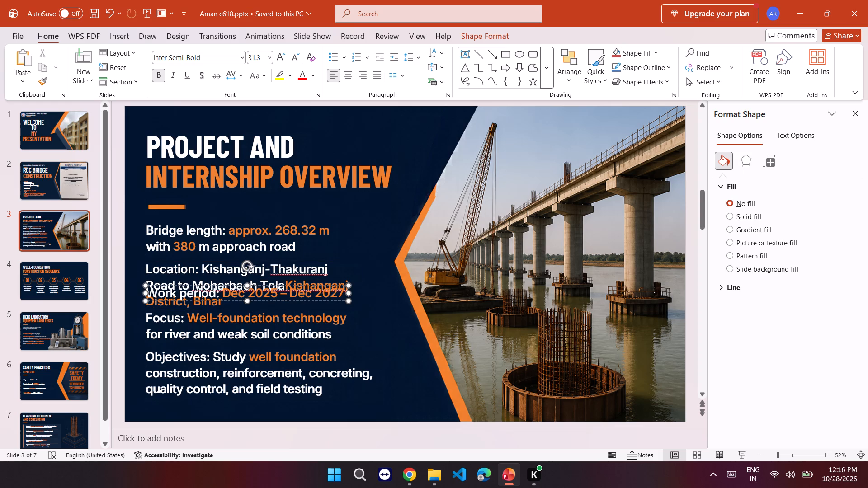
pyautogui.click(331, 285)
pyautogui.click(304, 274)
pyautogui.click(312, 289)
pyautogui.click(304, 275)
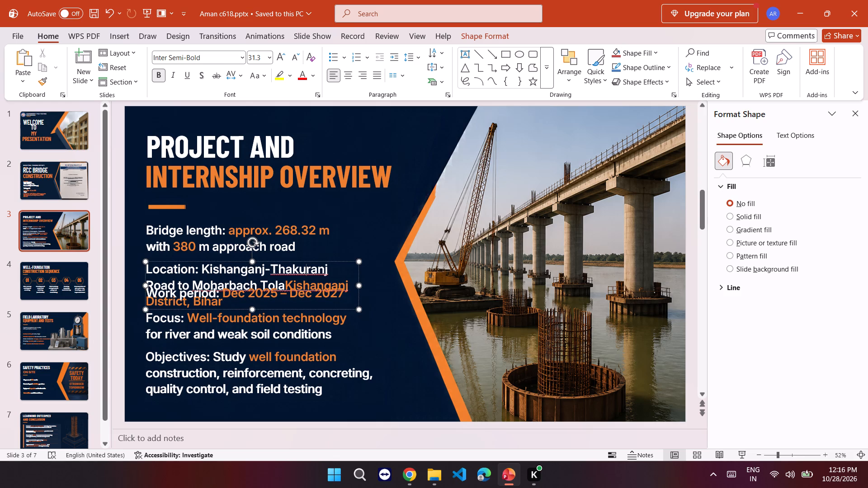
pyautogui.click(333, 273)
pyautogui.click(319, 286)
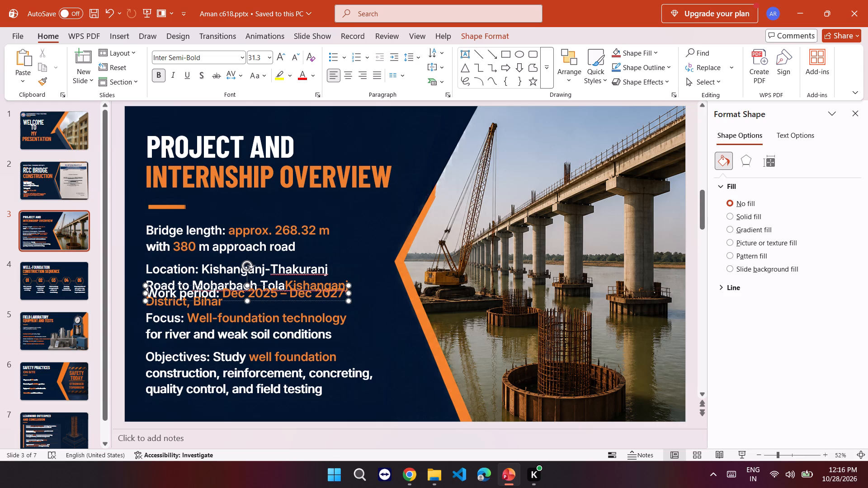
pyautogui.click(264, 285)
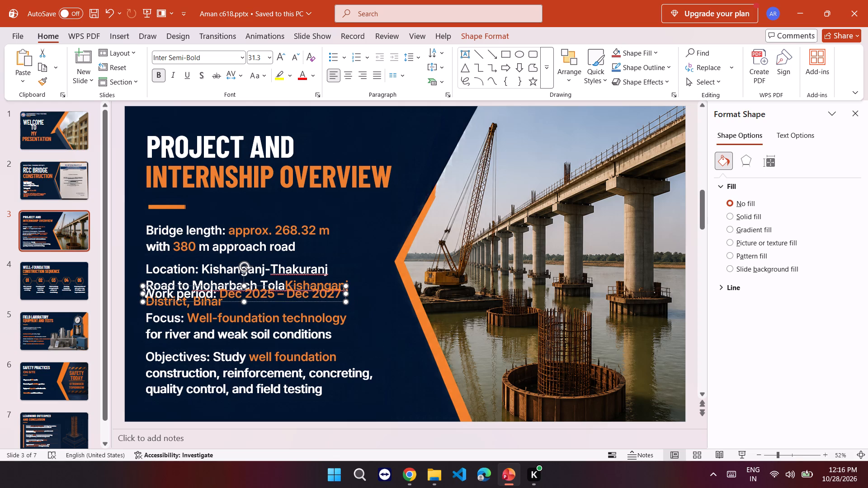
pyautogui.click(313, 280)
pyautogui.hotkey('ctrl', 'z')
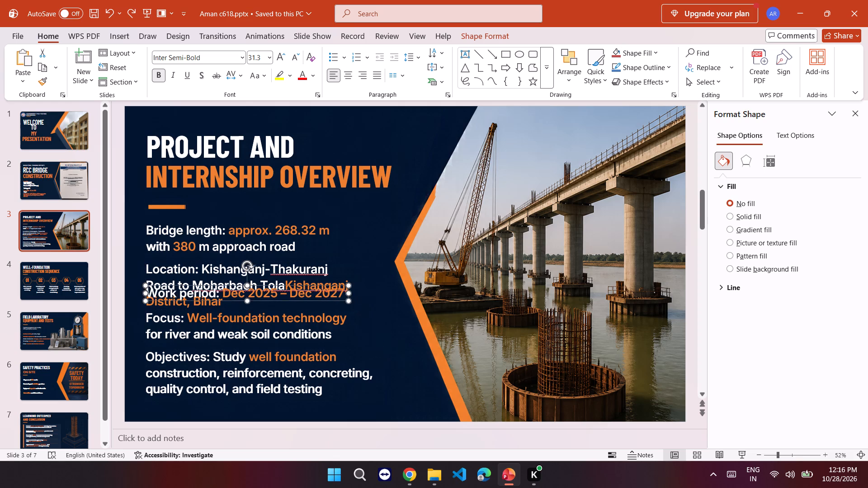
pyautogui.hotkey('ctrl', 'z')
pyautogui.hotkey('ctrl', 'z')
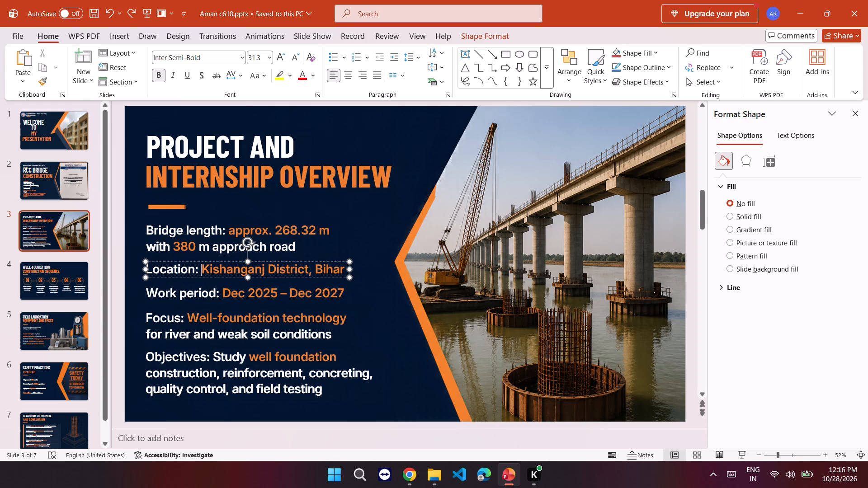
# Examine the text fill settings of the white Location label and the orange Kishanganj District, Bihar text.
pyautogui.click(191, 269)
pyautogui.click(217, 283)
pyautogui.click(216, 271)
pyautogui.click(179, 267)
pyautogui.click(237, 265)
pyautogui.click(222, 271)
pyautogui.click(250, 275)
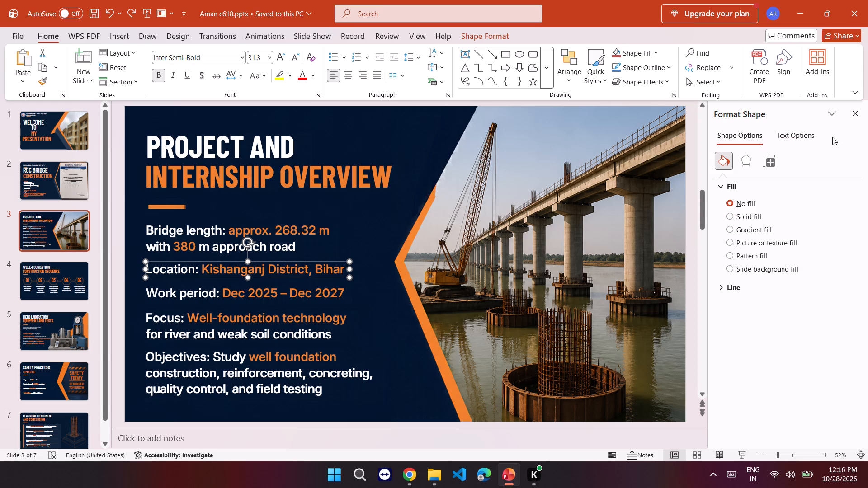
pyautogui.click(799, 139)
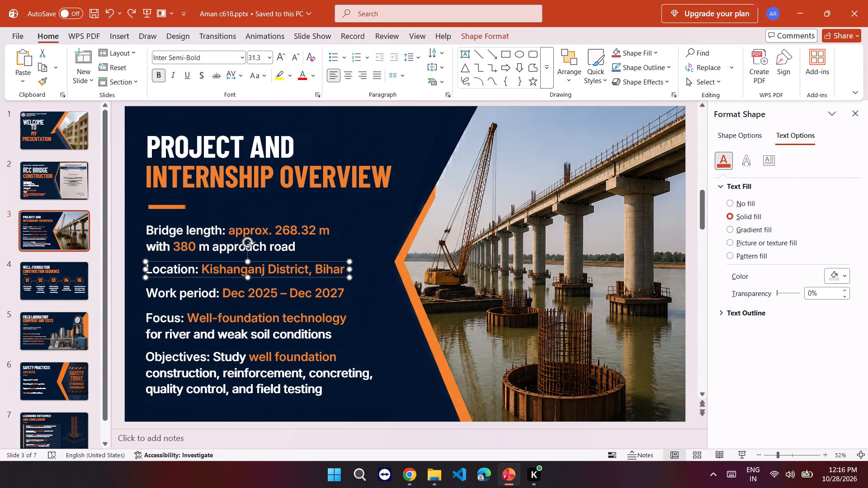
pyautogui.click(313, 268)
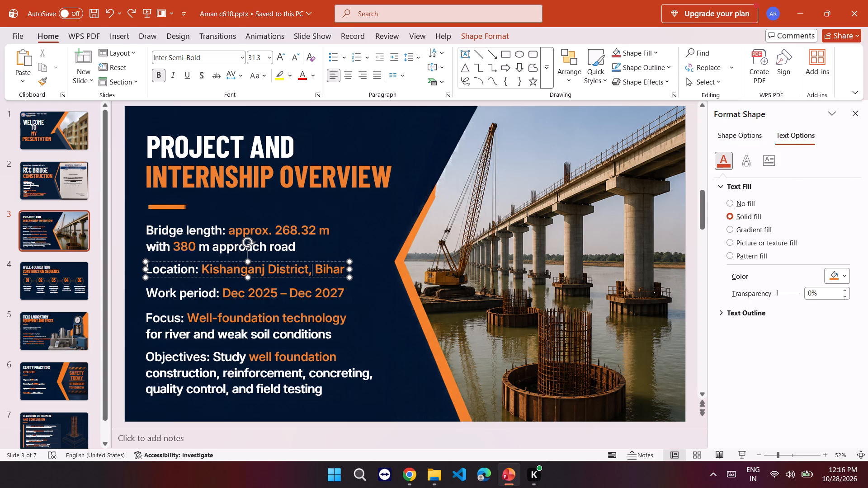
pyautogui.click(224, 269)
pyautogui.click(186, 271)
pyautogui.click(228, 268)
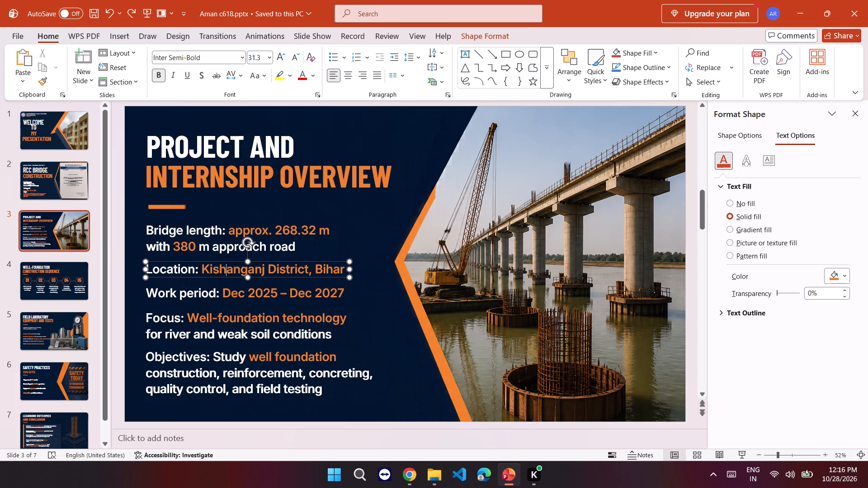
# Insert the copied road name right after the Location label, before Kishanganj District, Bihar, keeping text only.
pyautogui.click(201, 266)
pyautogui.hotkey('ctrl', 'v')
pyautogui.click(244, 298)
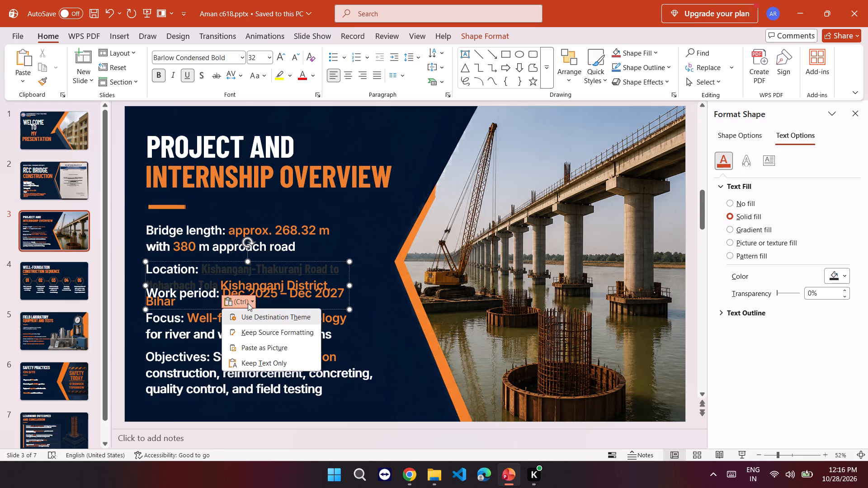
pyautogui.click(264, 360)
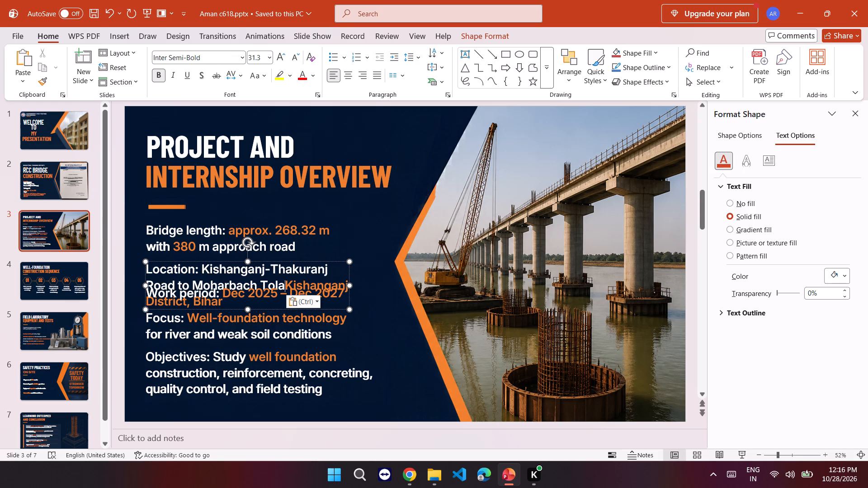
# Delete Kishanganj- from the start of the pasted road name and reposition the Location box just below the bridge length text.
pyautogui.moveTo(203, 260); pyautogui.dragTo(303, 221)
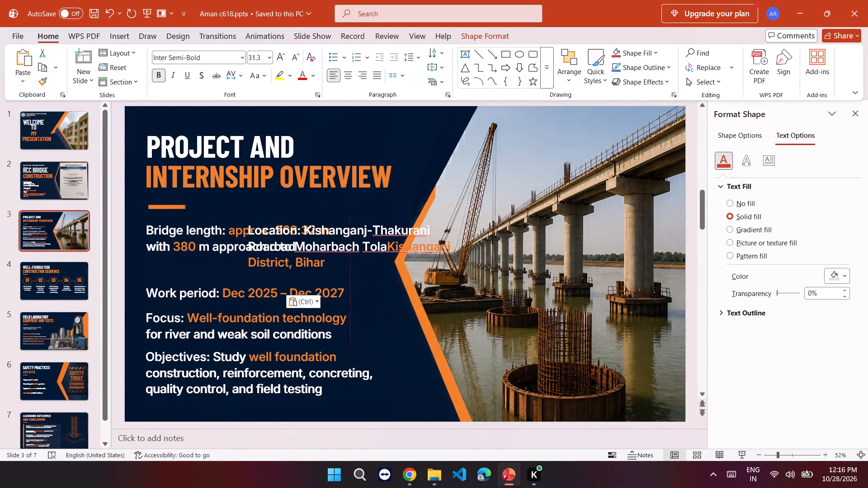
pyautogui.moveTo(303, 221); pyautogui.dragTo(303, 221)
pyautogui.moveTo(369, 230); pyautogui.dragTo(349, 230)
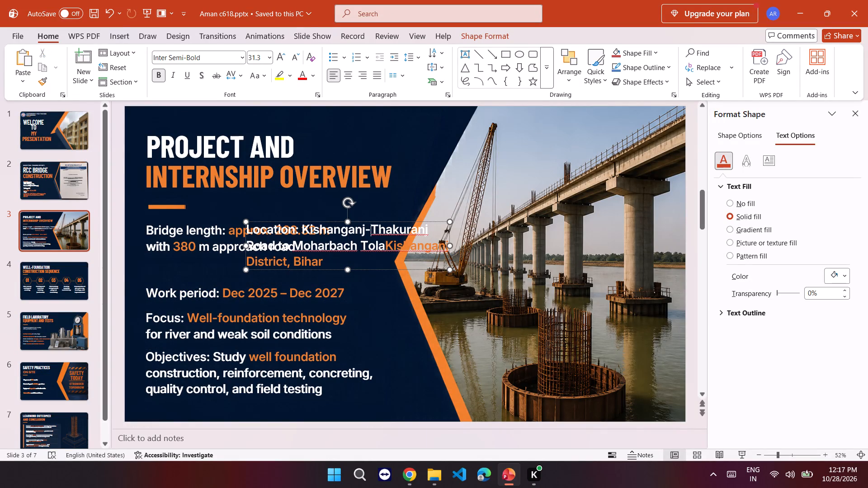
pyautogui.moveTo(349, 230); pyautogui.dragTo(302, 234)
pyautogui.press('BackSpace')
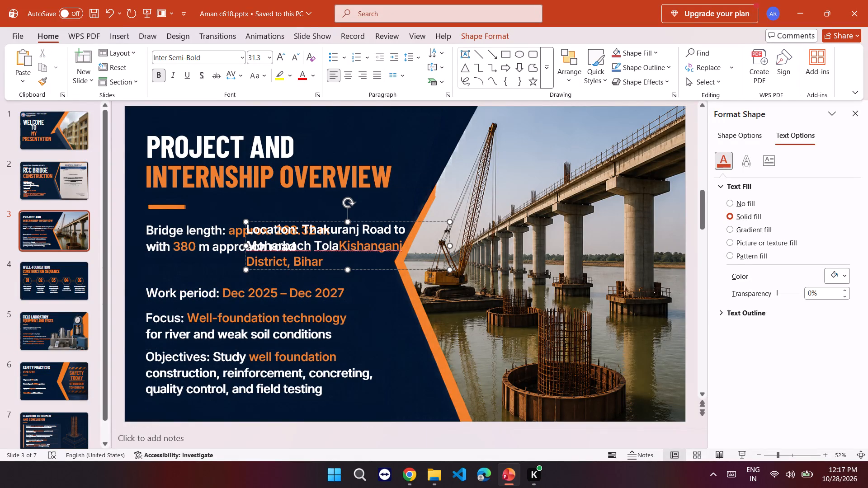
pyautogui.moveTo(307, 221); pyautogui.dragTo(211, 249)
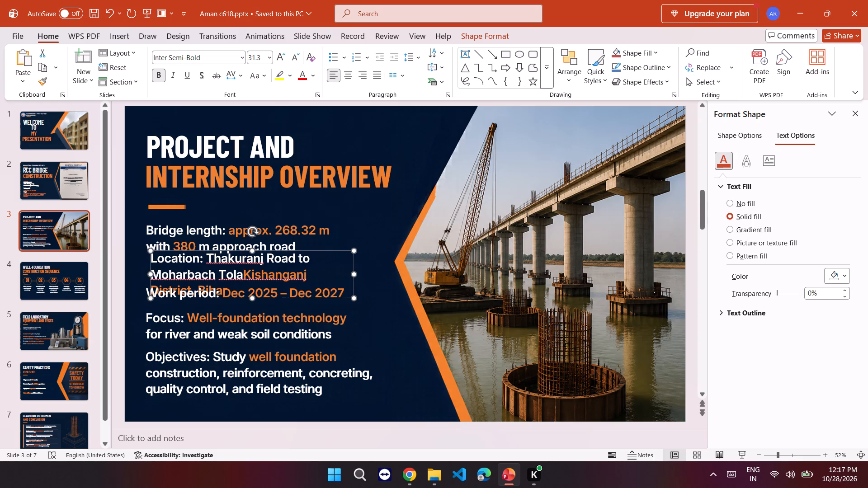
# Recolor the word Thakuranj in the Location line with the Eyedropper, sampling the orange of Kishanganj District, Bihar.
pyautogui.click(234, 258)
pyautogui.click(839, 276)
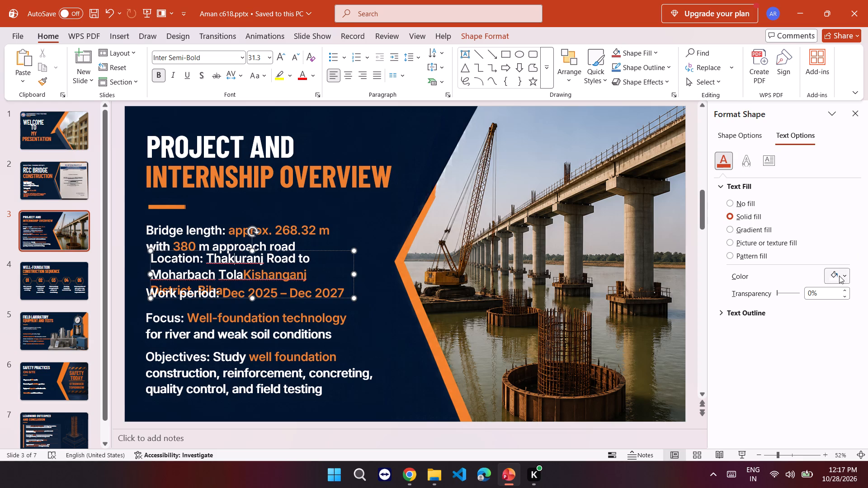
pyautogui.click(283, 275)
pyautogui.click(283, 277)
pyautogui.click(841, 277)
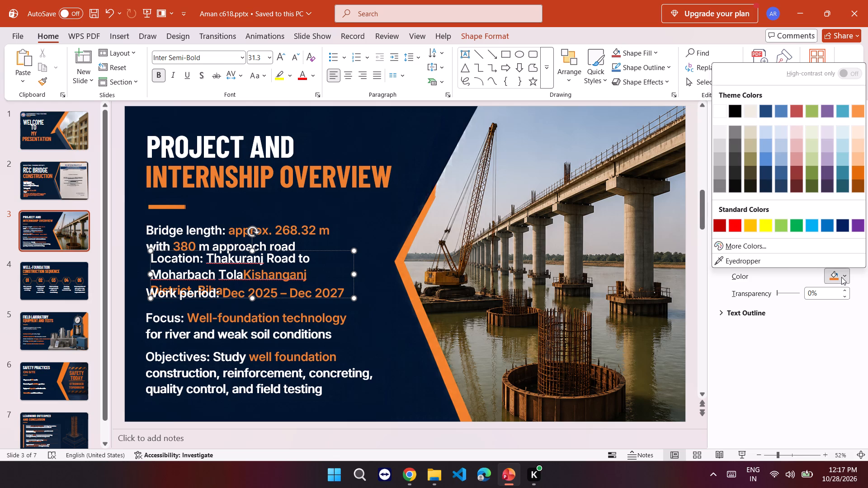
pyautogui.click(224, 259)
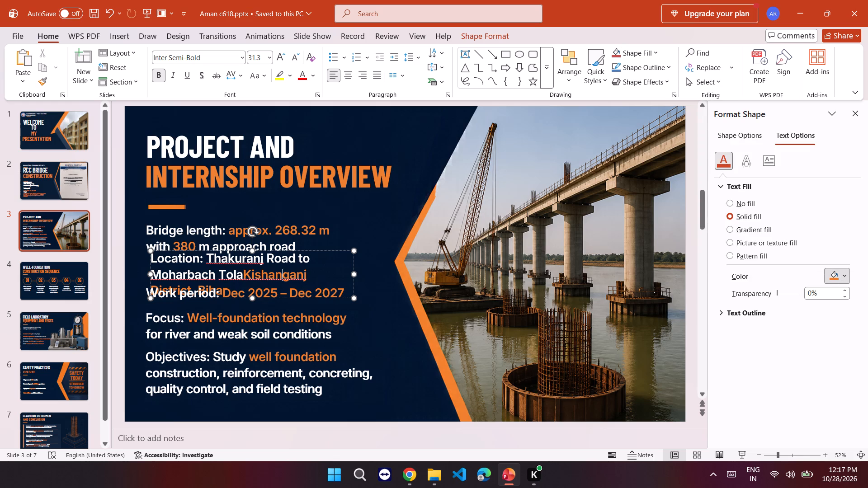
pyautogui.click(227, 259)
pyautogui.click(836, 274)
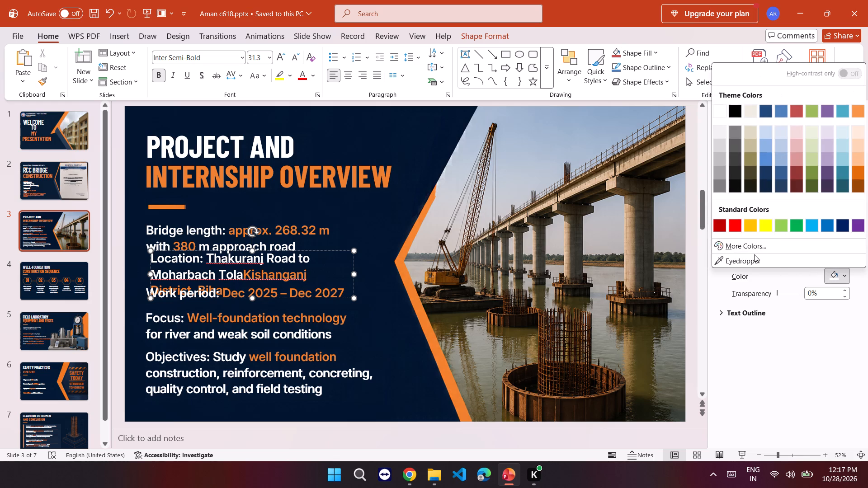
pyautogui.click(751, 264)
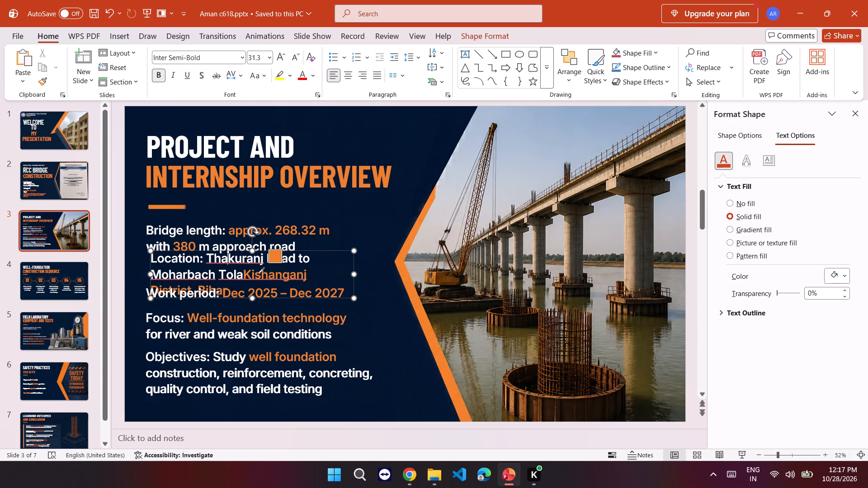
pyautogui.click(259, 273)
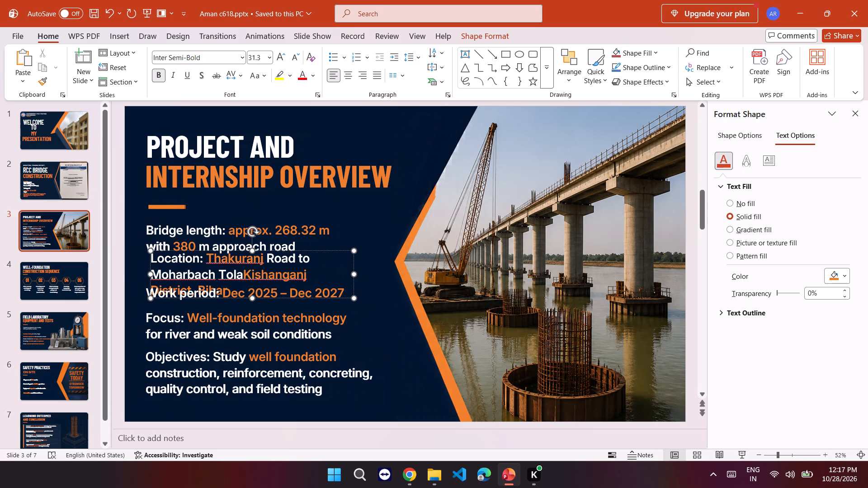
# Apply the recent orange text color to the remaining road name words: Road, to, Moharbach and Tola.
pyautogui.click(281, 255)
pyautogui.click(839, 275)
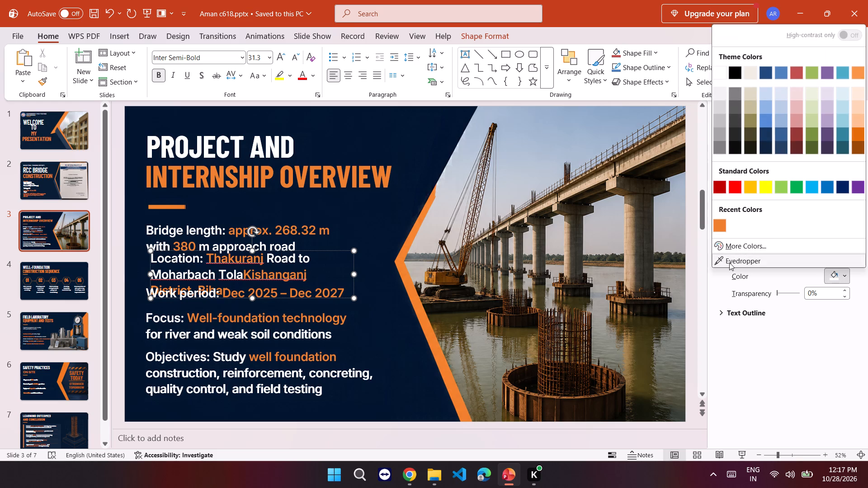
pyautogui.click(720, 227)
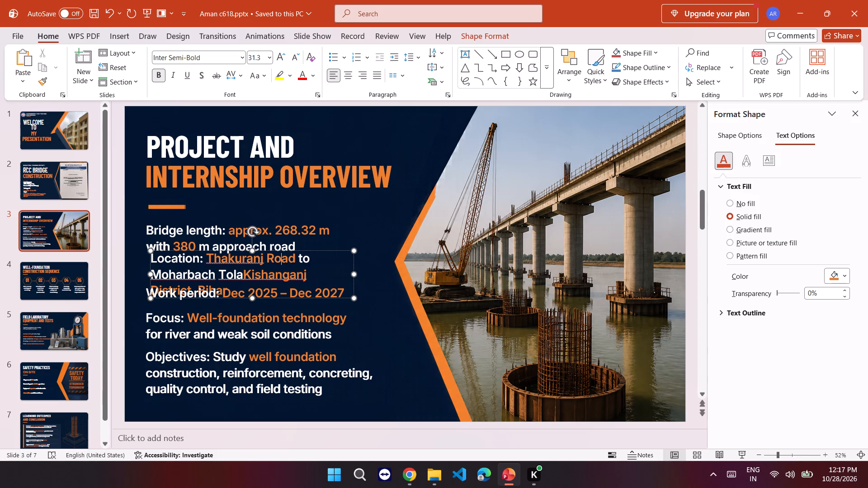
pyautogui.click(306, 260)
pyautogui.click(837, 275)
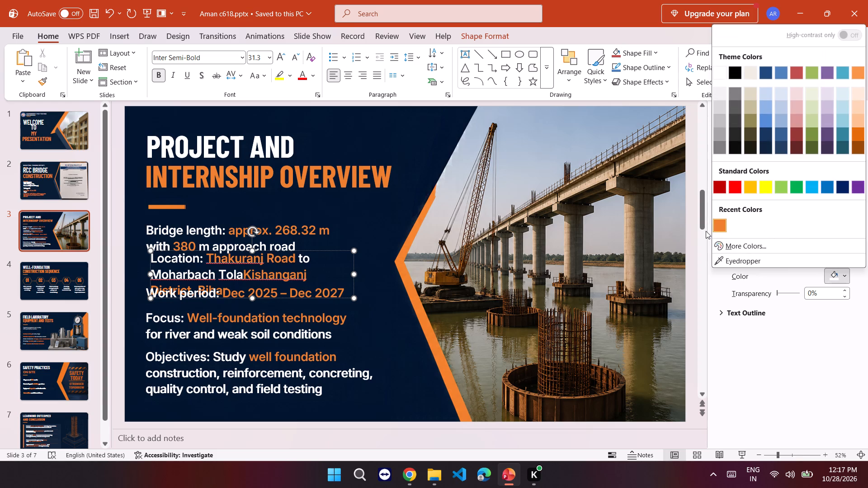
pyautogui.click(718, 227)
pyautogui.click(178, 274)
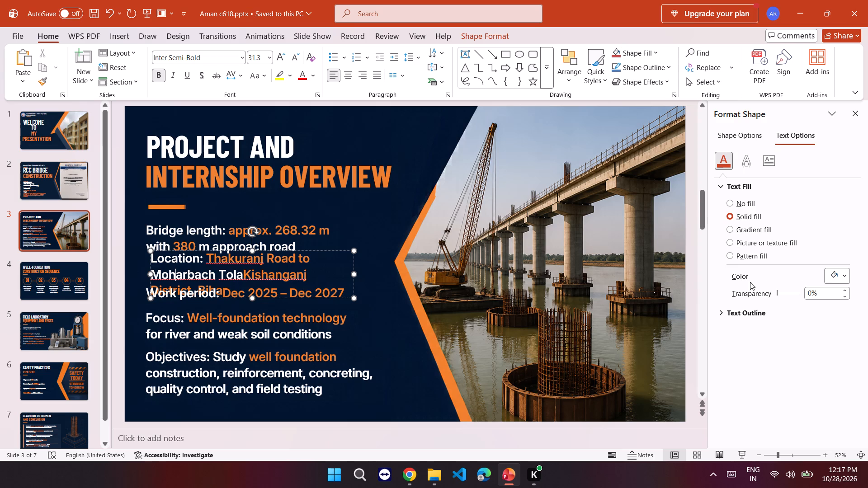
pyautogui.click(837, 278)
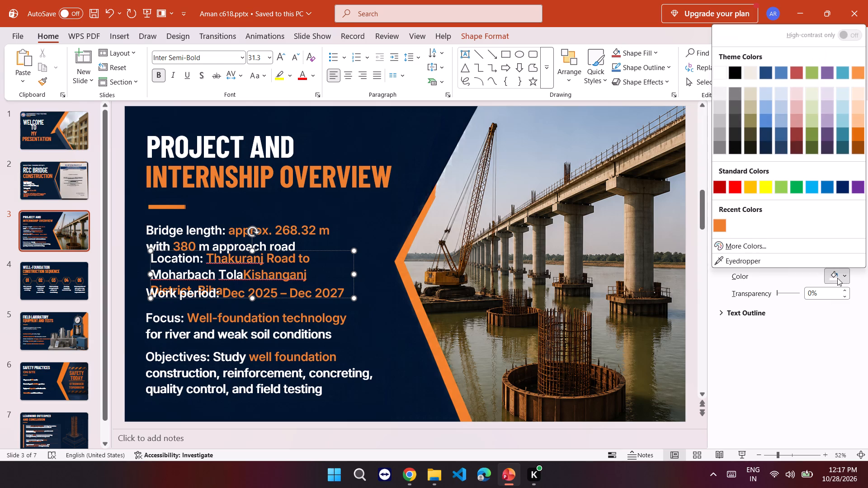
pyautogui.click(722, 228)
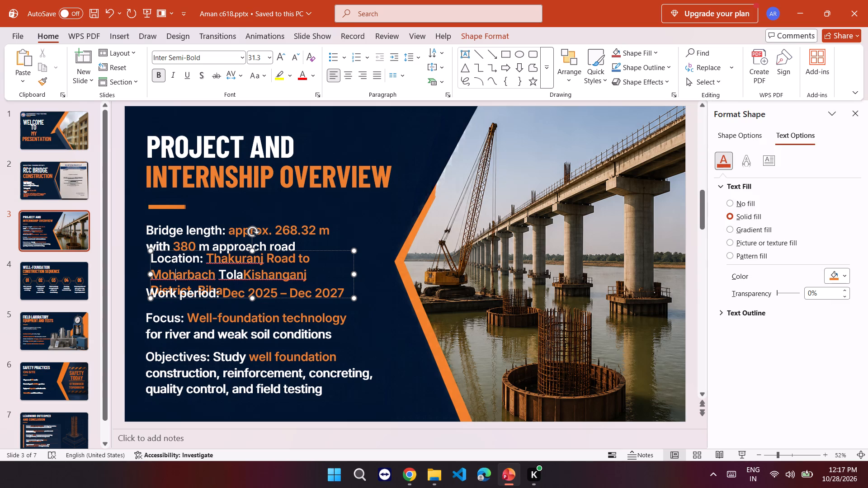
pyautogui.click(236, 274)
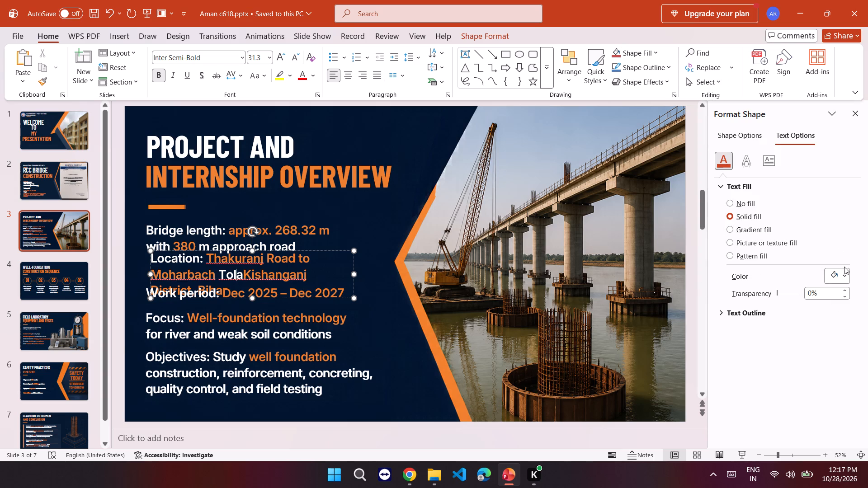
pyautogui.click(844, 270)
pyautogui.click(720, 228)
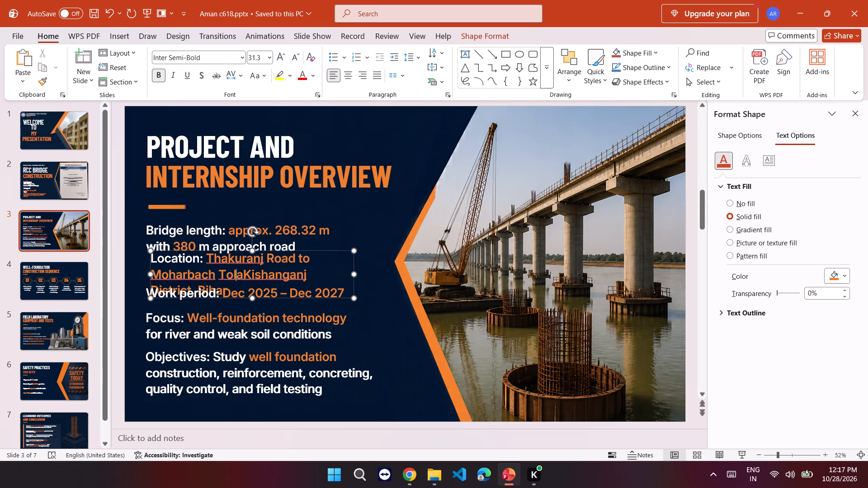
# Widen the Location box so its text fits on two lines and align its left edge with the lines around it.
pyautogui.moveTo(354, 273); pyautogui.dragTo(354, 273)
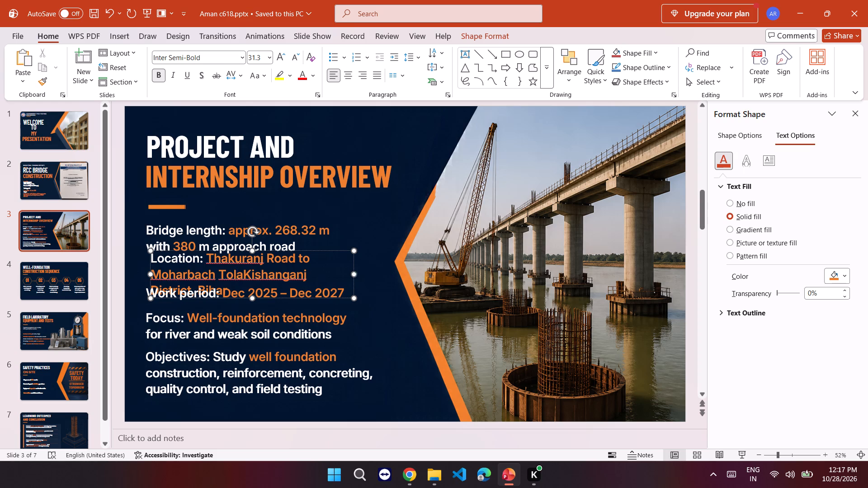
pyautogui.moveTo(354, 273); pyautogui.dragTo(420, 269)
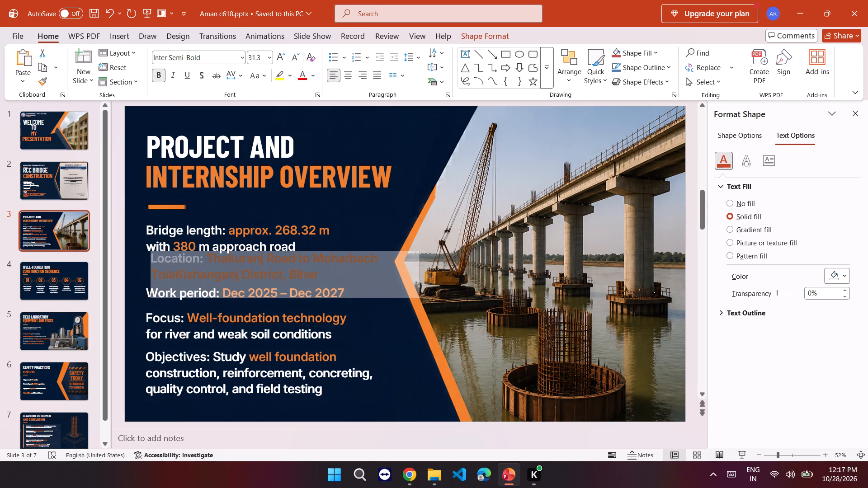
pyautogui.moveTo(420, 269); pyautogui.dragTo(419, 268)
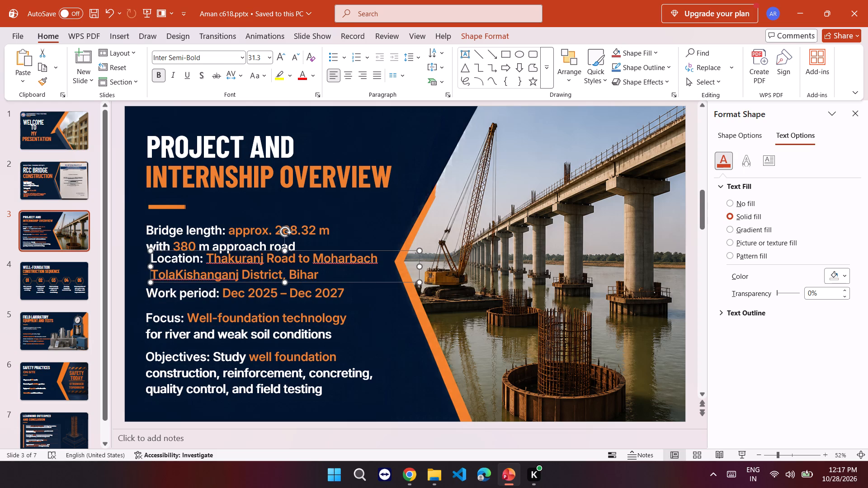
pyautogui.click(208, 250)
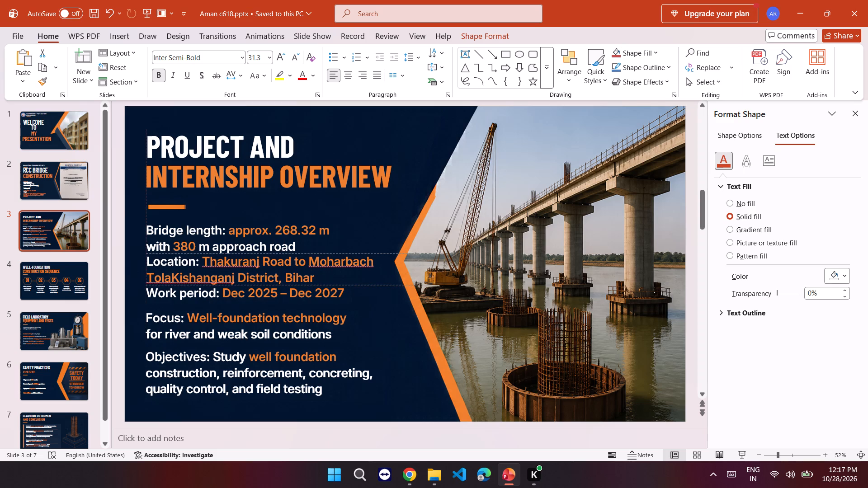
pyautogui.click(118, 280)
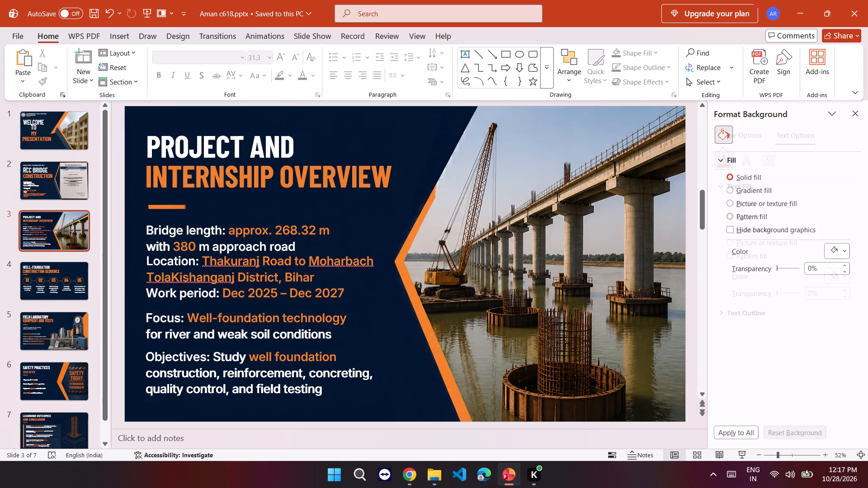
# Shift the Work period line and the Location box slightly lower to space them out below the bridge length text.
pyautogui.click(195, 296)
pyautogui.moveTo(194, 285); pyautogui.dragTo(194, 291)
pyautogui.click(188, 264)
pyautogui.click(188, 253)
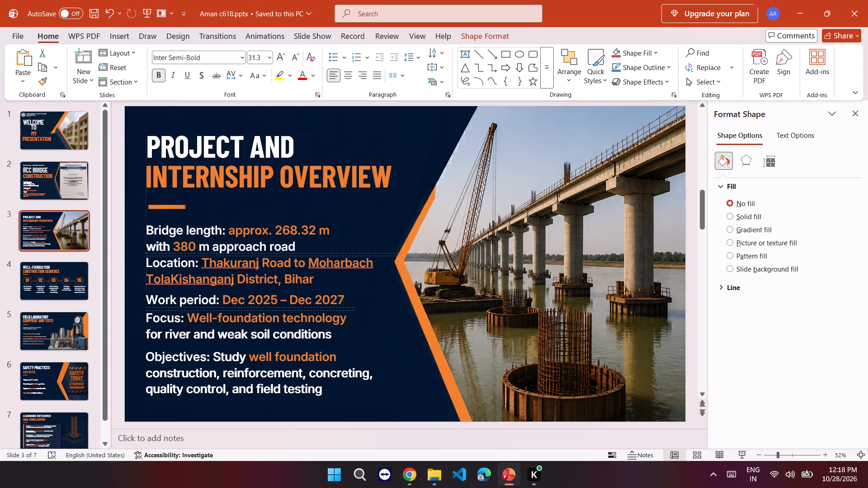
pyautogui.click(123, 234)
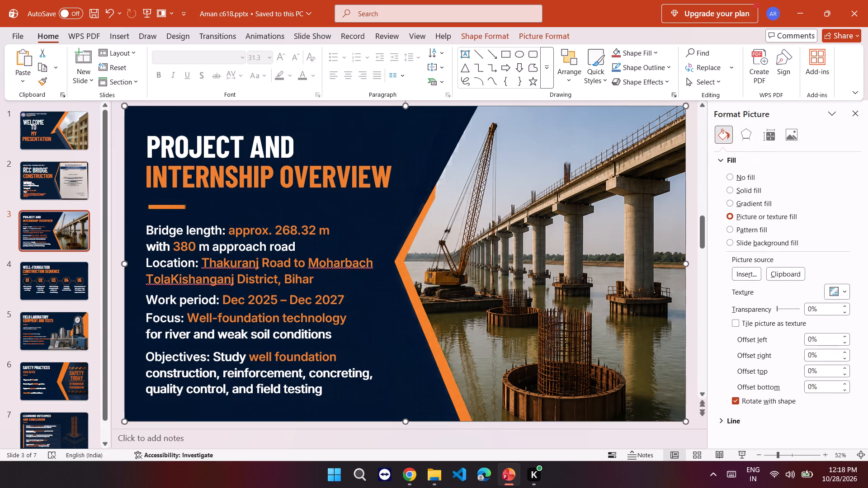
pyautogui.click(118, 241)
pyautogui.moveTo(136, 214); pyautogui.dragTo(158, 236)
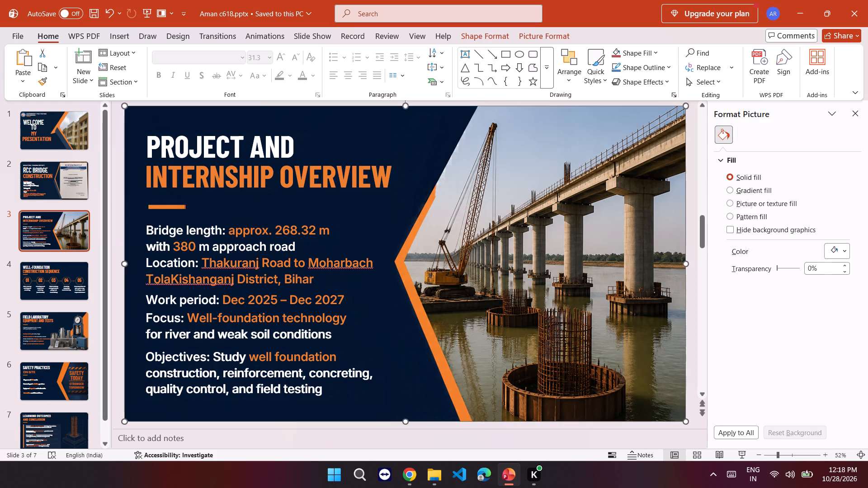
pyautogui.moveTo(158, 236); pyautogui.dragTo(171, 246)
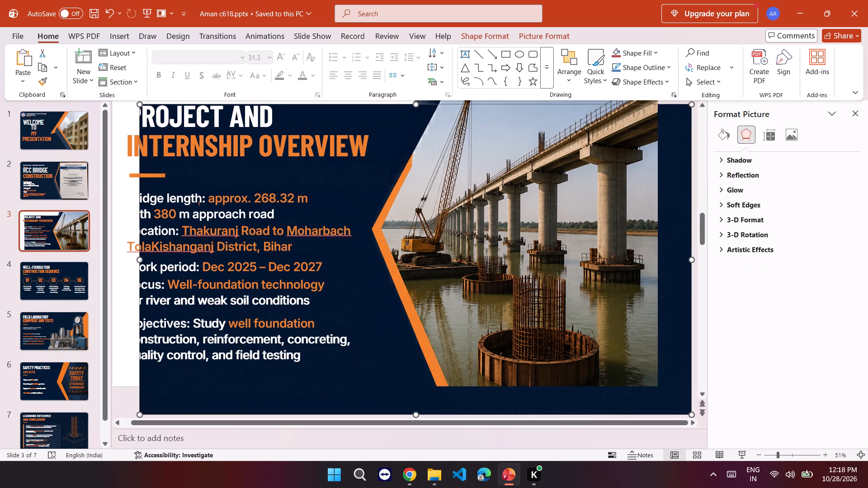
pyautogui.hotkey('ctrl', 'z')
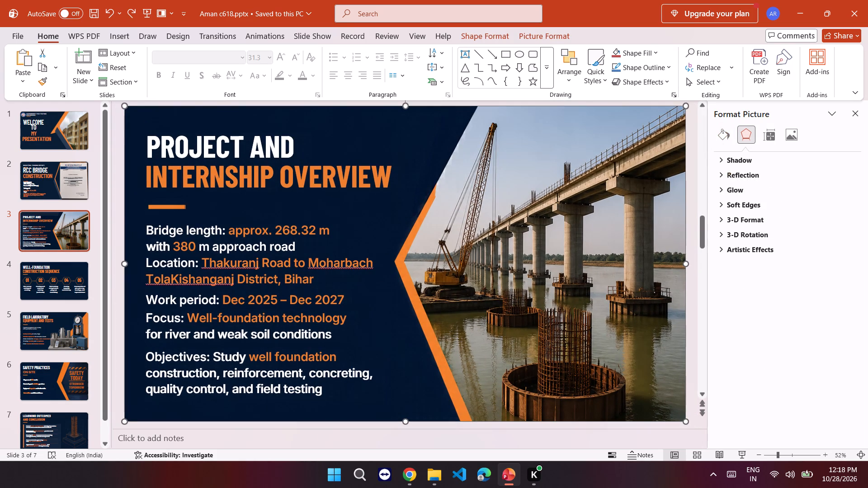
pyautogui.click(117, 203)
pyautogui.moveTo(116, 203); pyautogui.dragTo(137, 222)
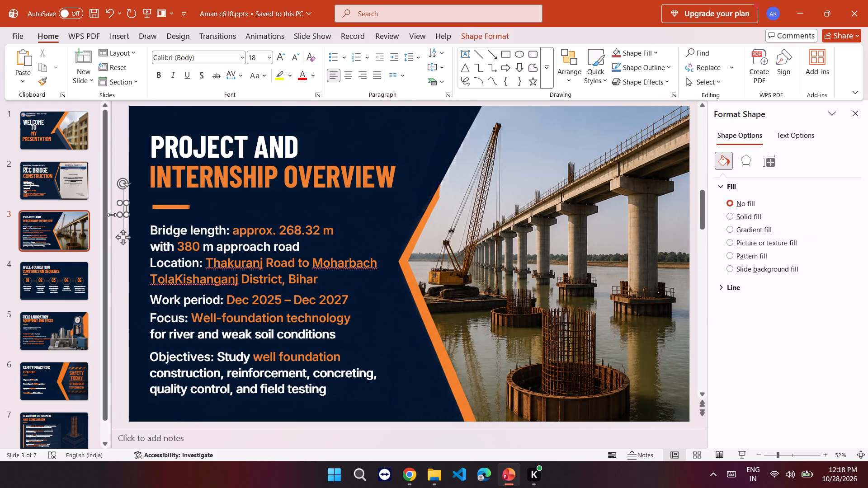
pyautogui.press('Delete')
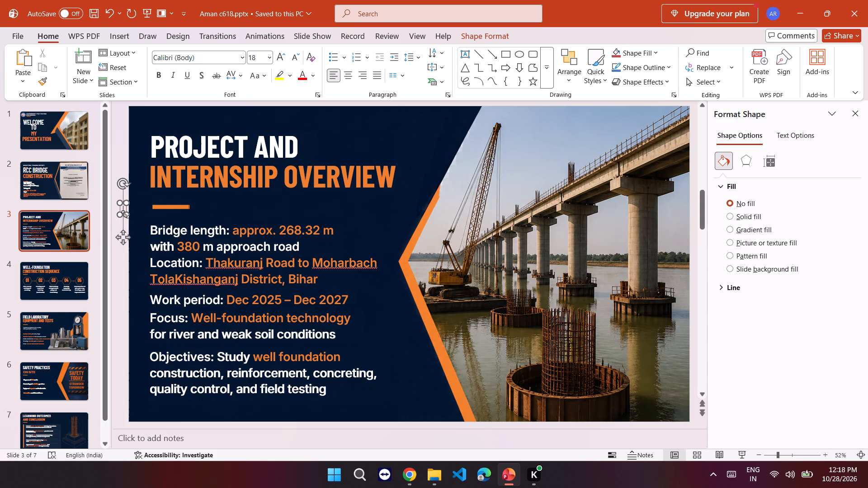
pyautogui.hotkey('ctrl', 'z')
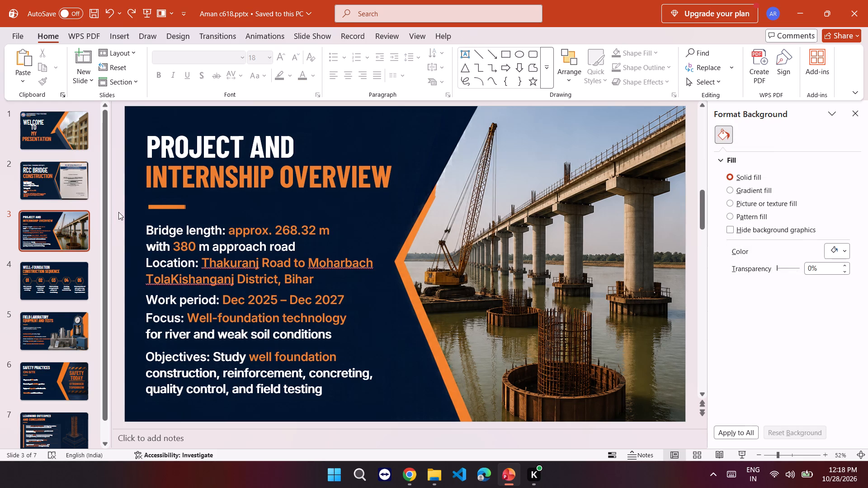
# Select all five body text boxes, from Bridge length to Objectives, and look over the available bullet styles.
pyautogui.moveTo(117, 213); pyautogui.dragTo(250, 309)
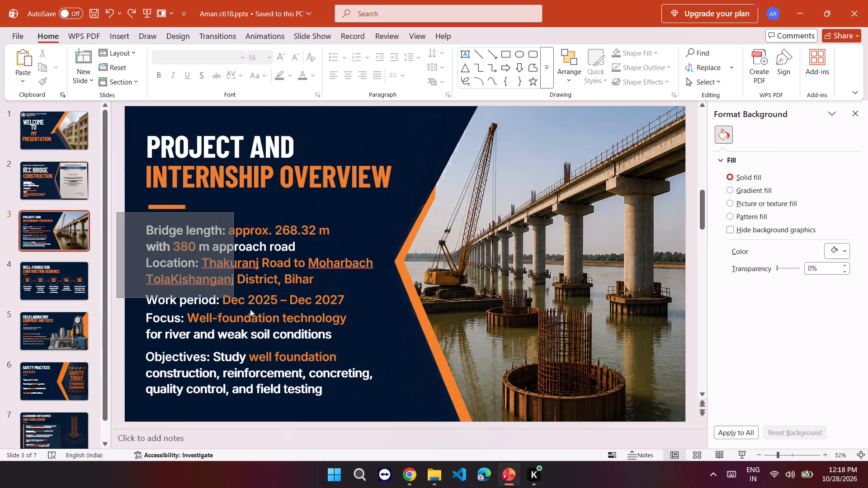
pyautogui.moveTo(250, 309); pyautogui.dragTo(392, 427)
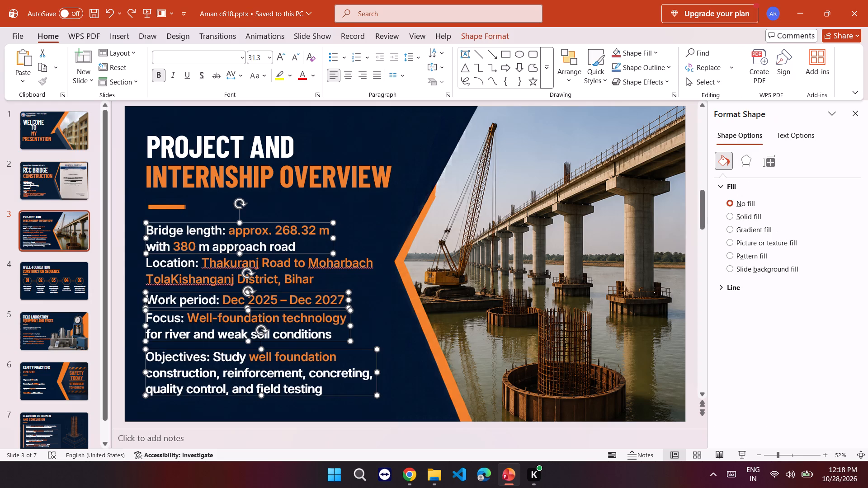
pyautogui.keyDown('ctrl'); pyautogui.click(160, 263); pyautogui.keyUp('ctrl')
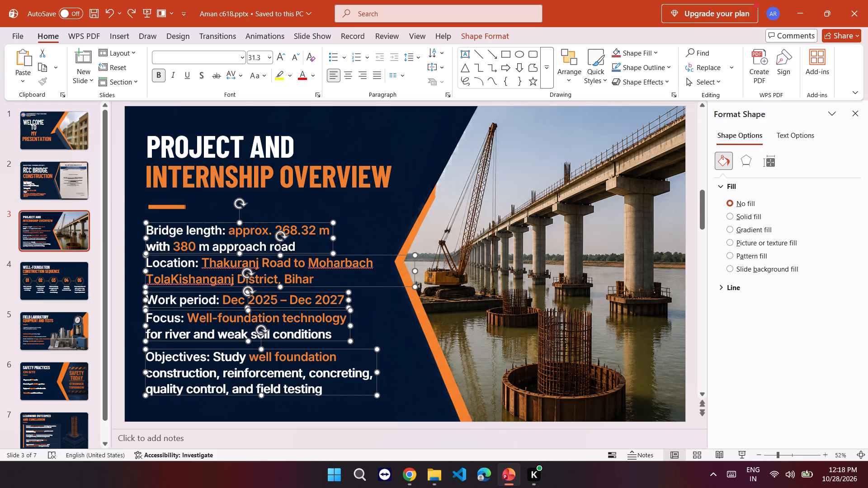
pyautogui.click(345, 57)
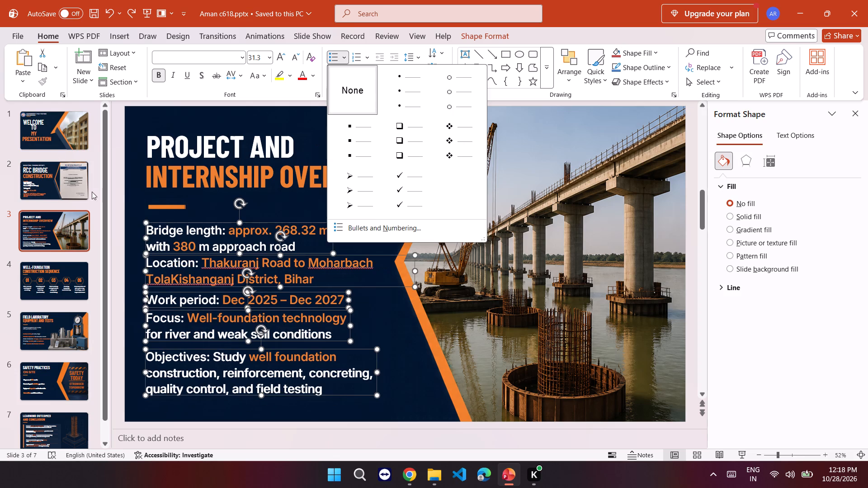
pyautogui.click(117, 208)
pyautogui.click(118, 208)
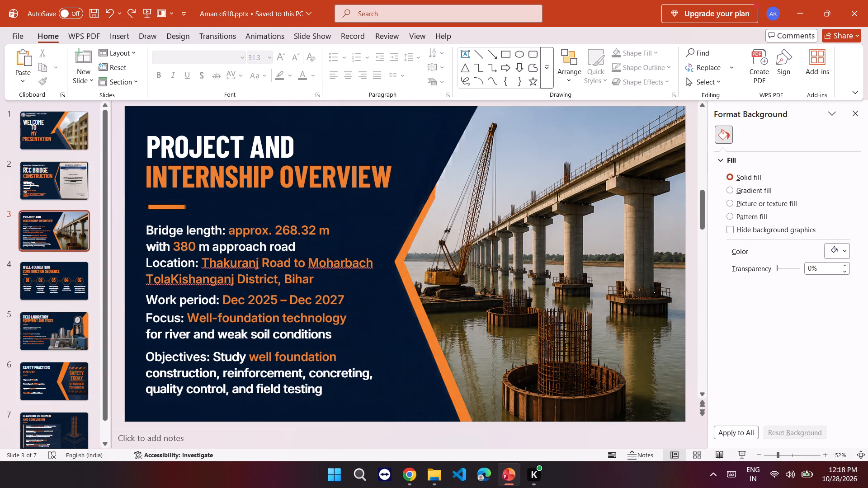
# Insert a comma and a space between Tola and Kishanganj in the Location line.
pyautogui.click(170, 279)
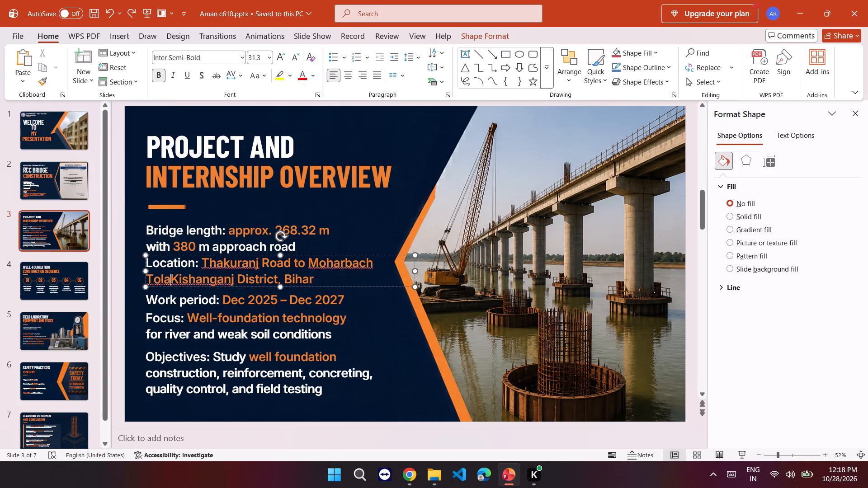
pyautogui.press(',')
pyautogui.press('space')
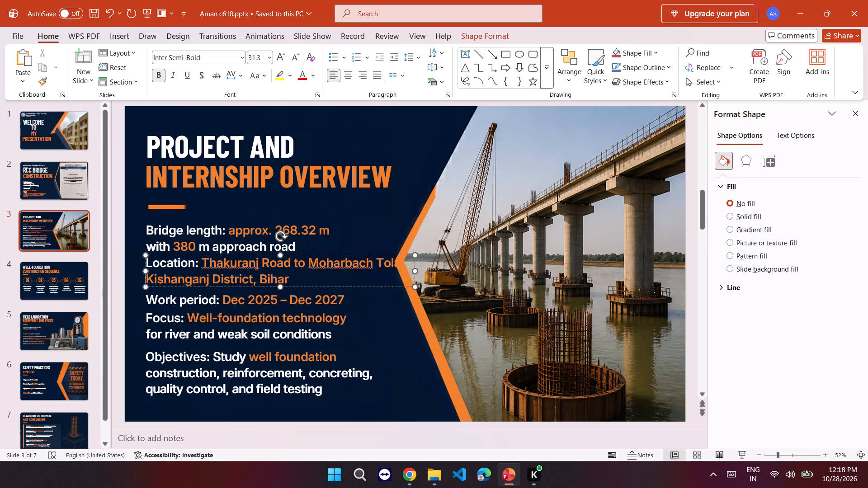
# Set the font size of the Location text on slide 3 to 28.
pyautogui.click(270, 52)
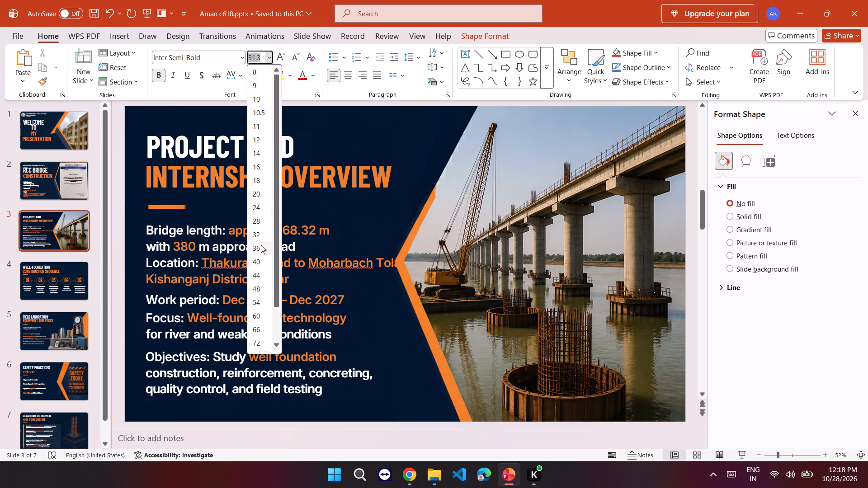
pyautogui.click(258, 237)
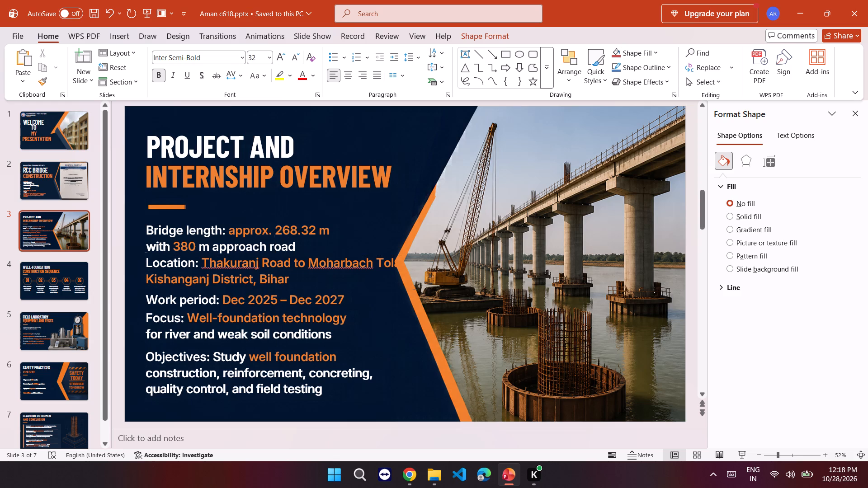
pyautogui.click(245, 256)
pyautogui.click(268, 53)
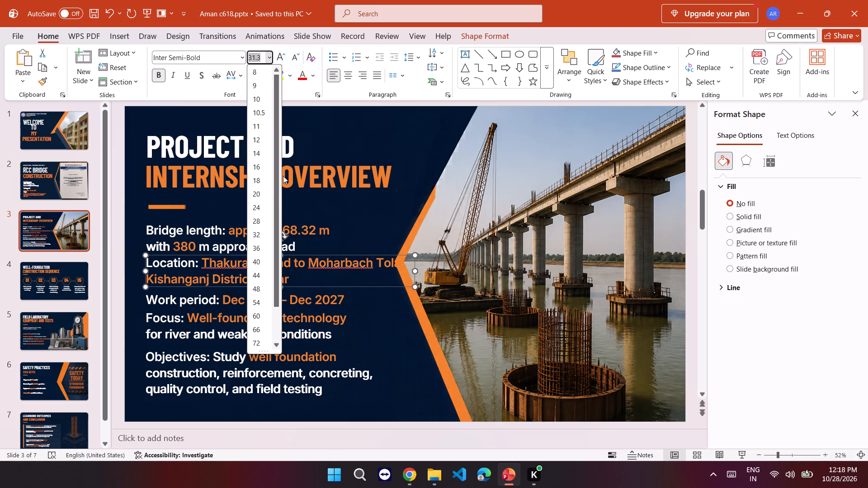
pyautogui.click(264, 221)
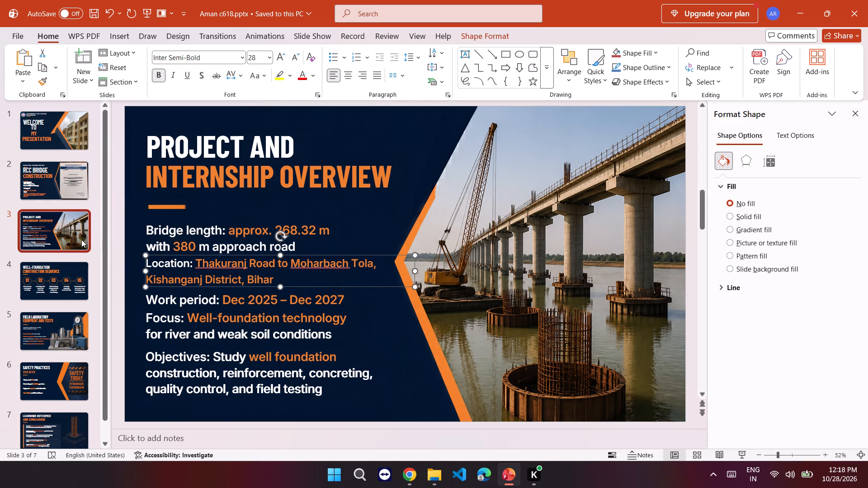
pyautogui.click(117, 239)
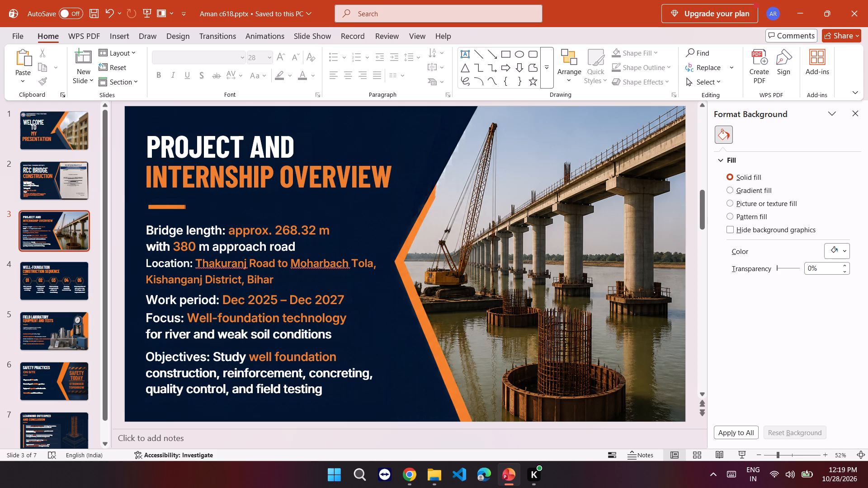
# Review the slides across the deck, from the welcome slide through Learning Outcomes and Conclusion.
pyautogui.click(51, 184)
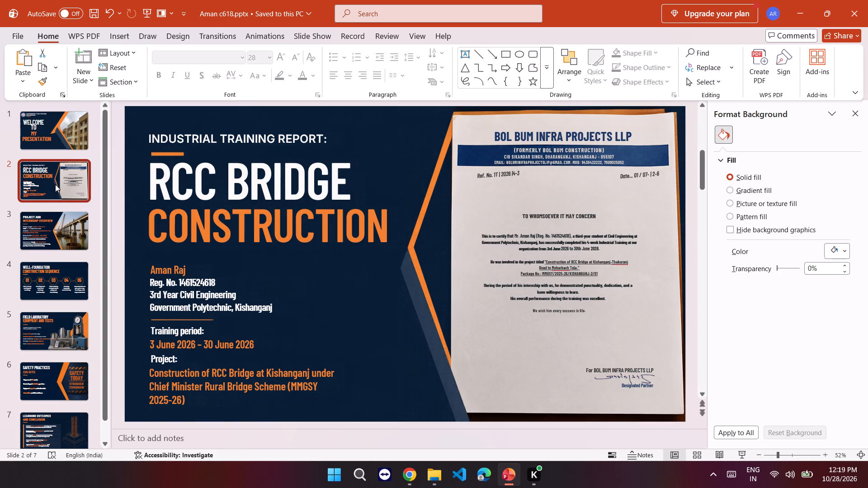
pyautogui.click(75, 140)
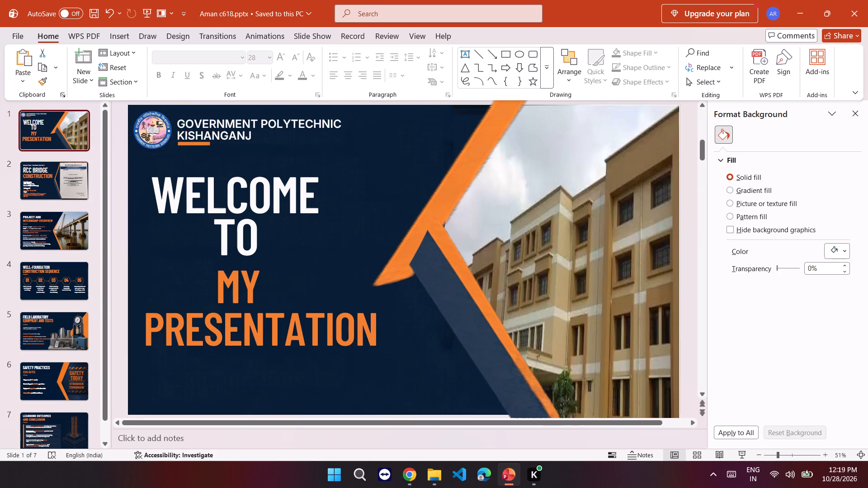
pyautogui.click(230, 231)
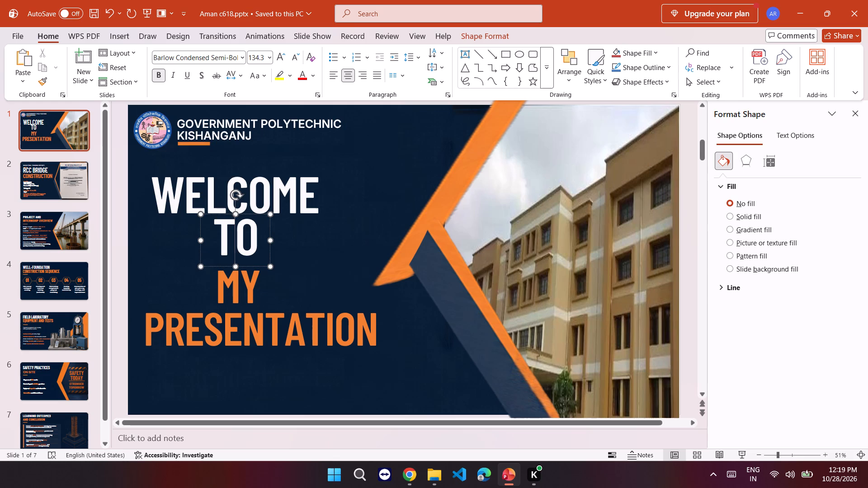
pyautogui.click(227, 214)
pyautogui.click(53, 189)
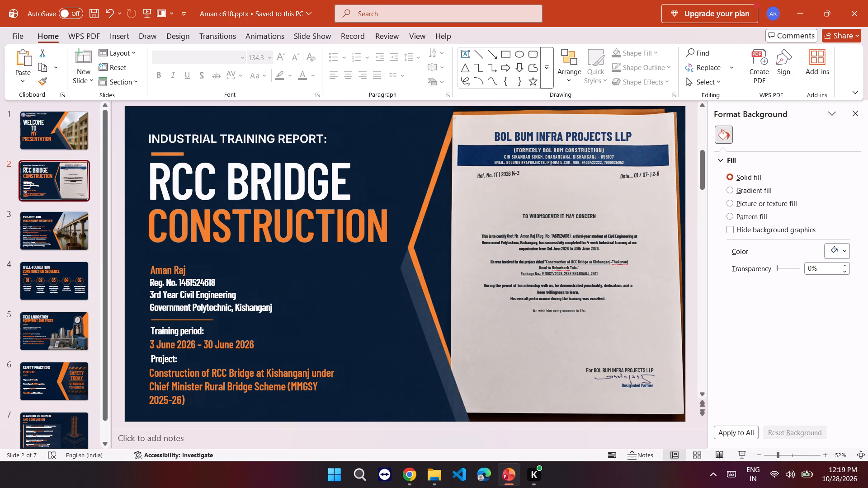
pyautogui.click(72, 226)
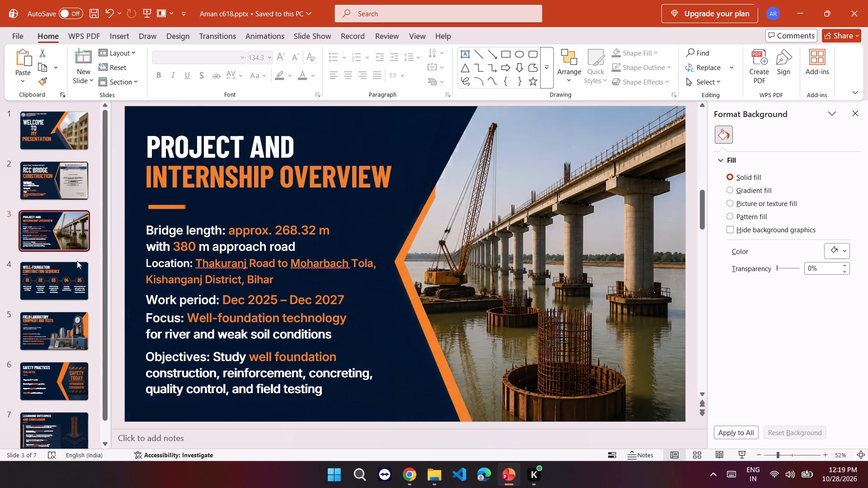
pyautogui.scroll(-7, 80, 272)
pyautogui.click(79, 256)
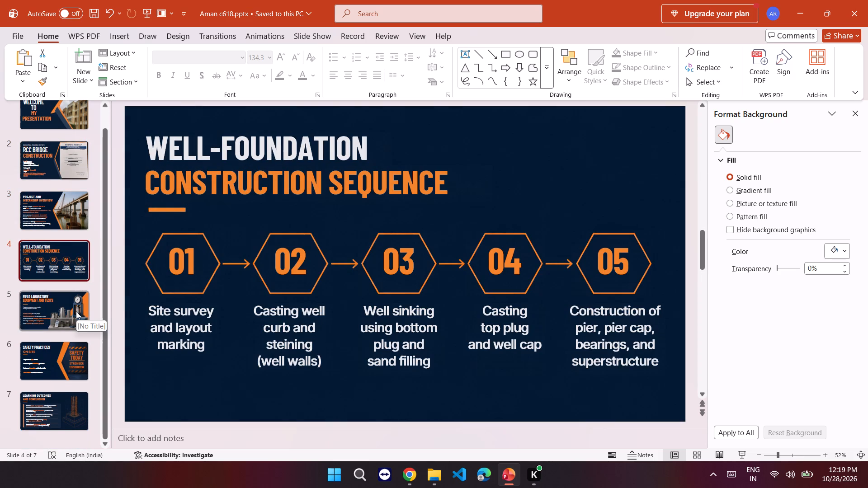
pyautogui.click(76, 311)
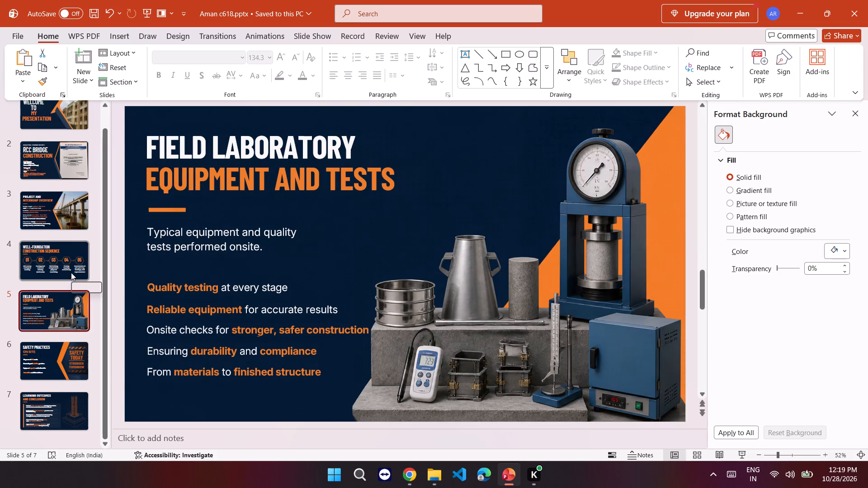
pyautogui.click(72, 351)
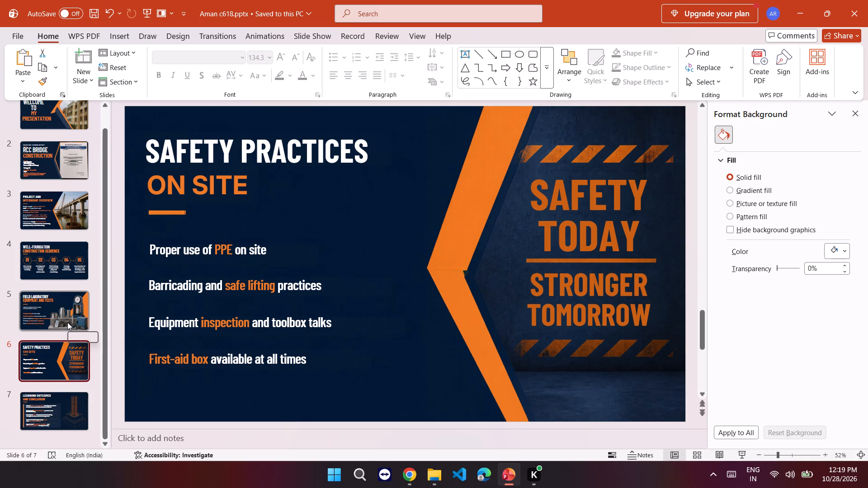
pyautogui.click(71, 393)
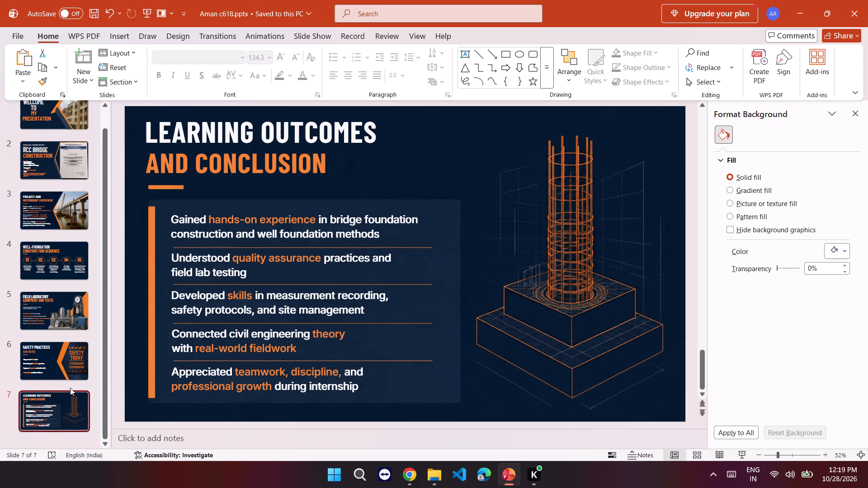
pyautogui.scroll(-1, 80, 422)
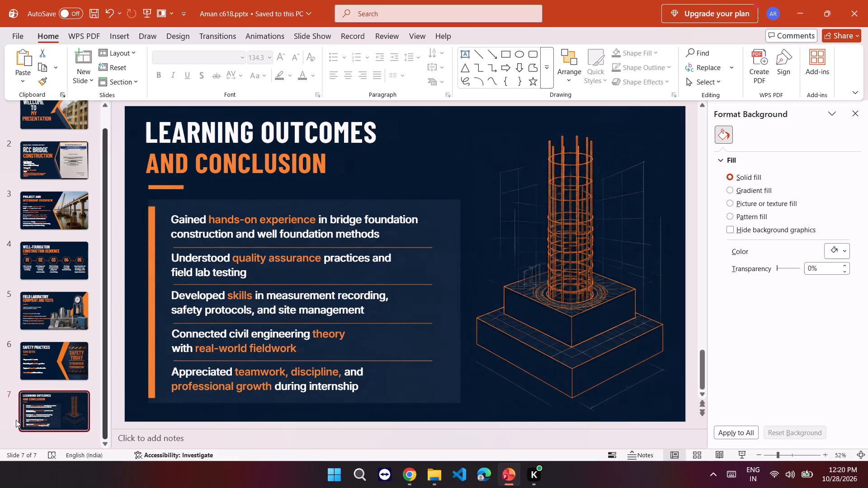
# Duplicate slide 6, Safety Practices on Site, and move the copy to the end of the deck as slide 8.
pyautogui.scroll(1, 48, 407)
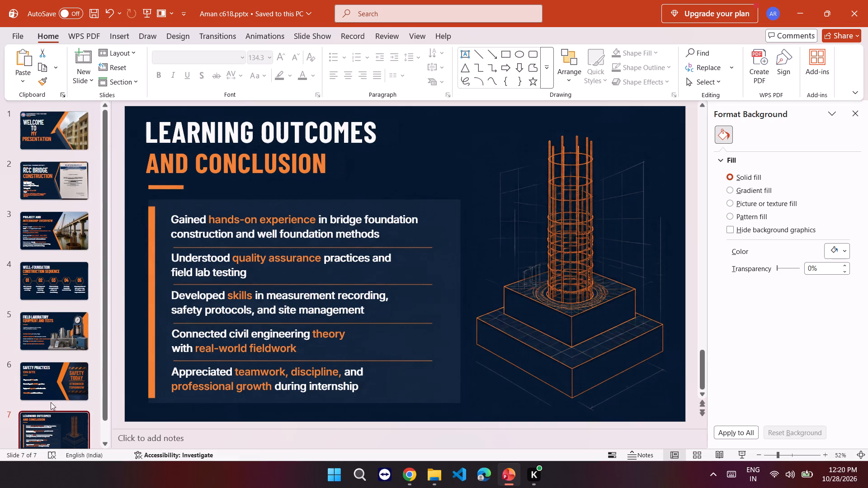
pyautogui.rightClick(55, 389)
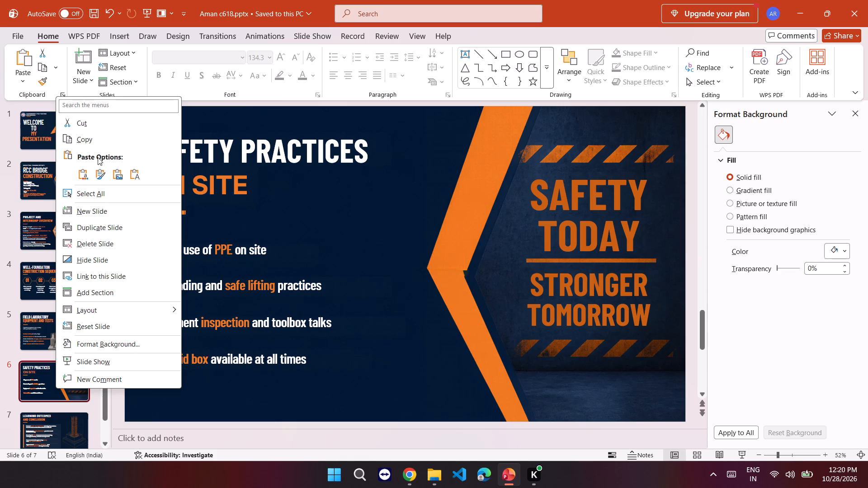
pyautogui.click(104, 230)
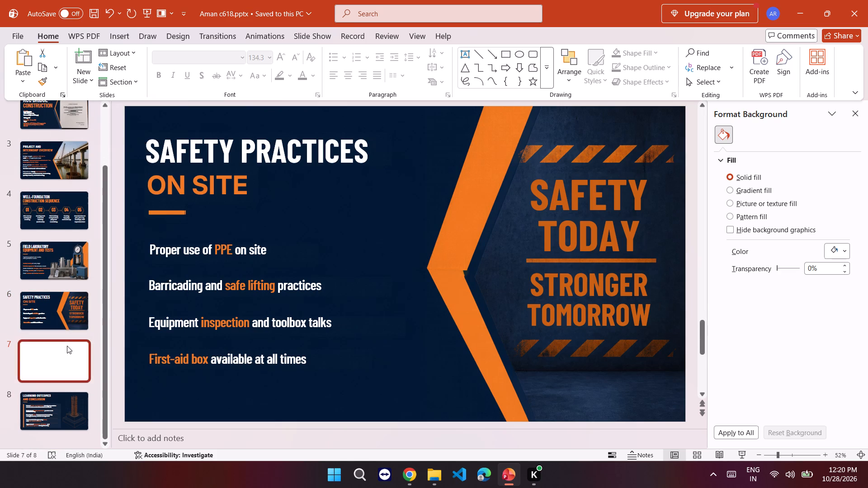
pyautogui.moveTo(51, 354); pyautogui.dragTo(52, 409)
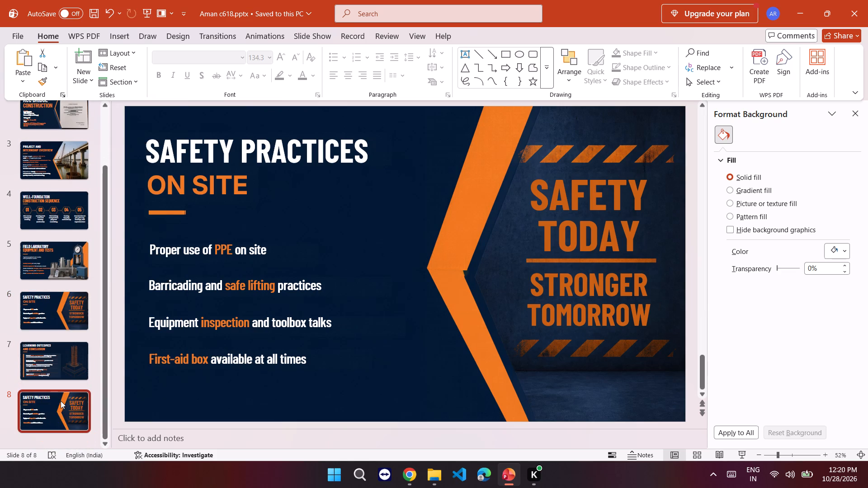
# Delete the short orange accent line beneath the ON SITE heading on slide 8.
pyautogui.click(291, 359)
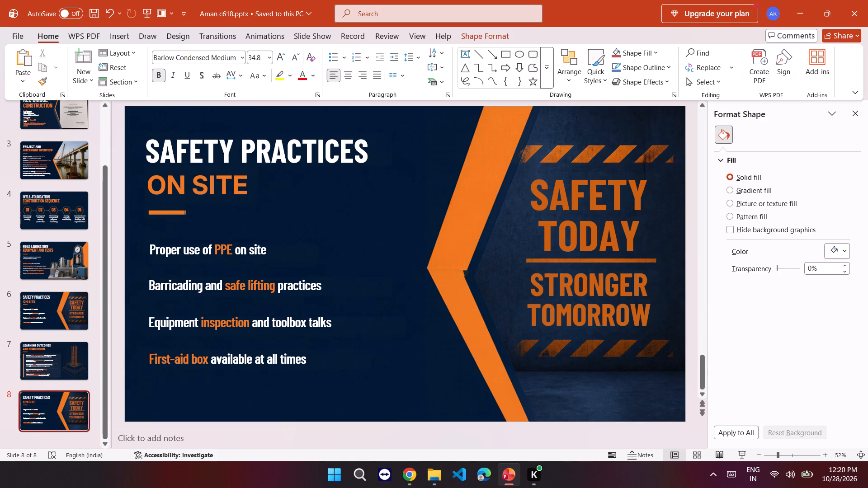
pyautogui.click(159, 213)
pyautogui.press('Delete')
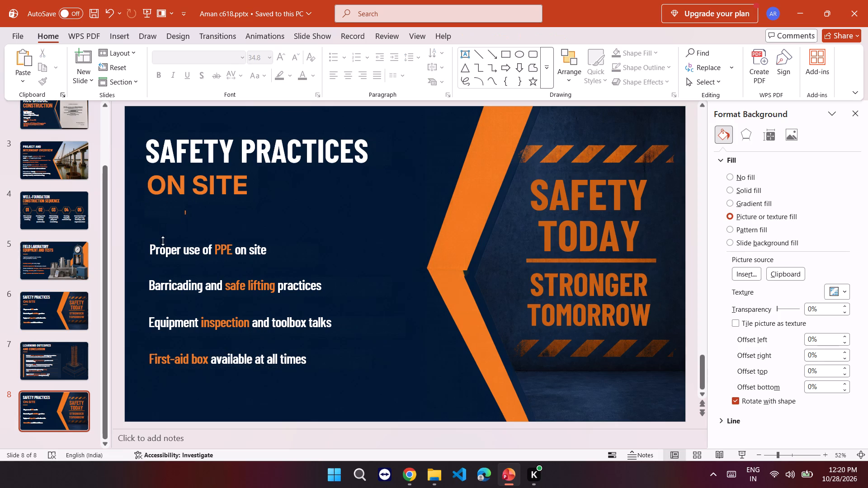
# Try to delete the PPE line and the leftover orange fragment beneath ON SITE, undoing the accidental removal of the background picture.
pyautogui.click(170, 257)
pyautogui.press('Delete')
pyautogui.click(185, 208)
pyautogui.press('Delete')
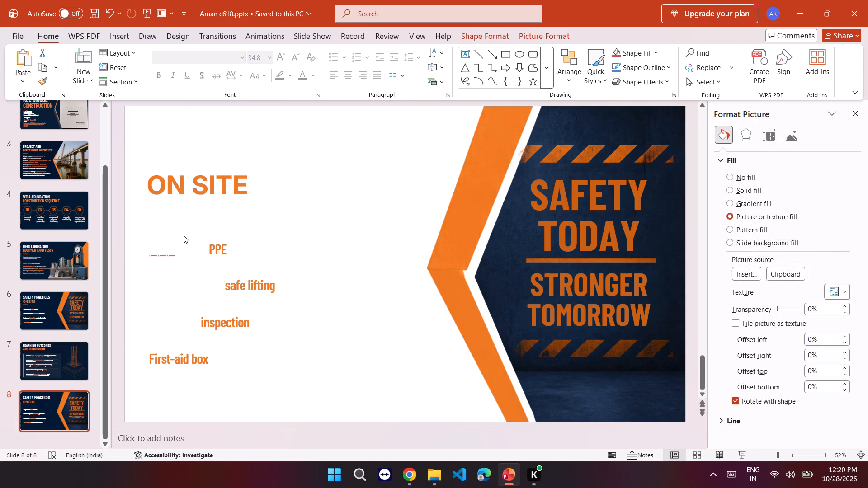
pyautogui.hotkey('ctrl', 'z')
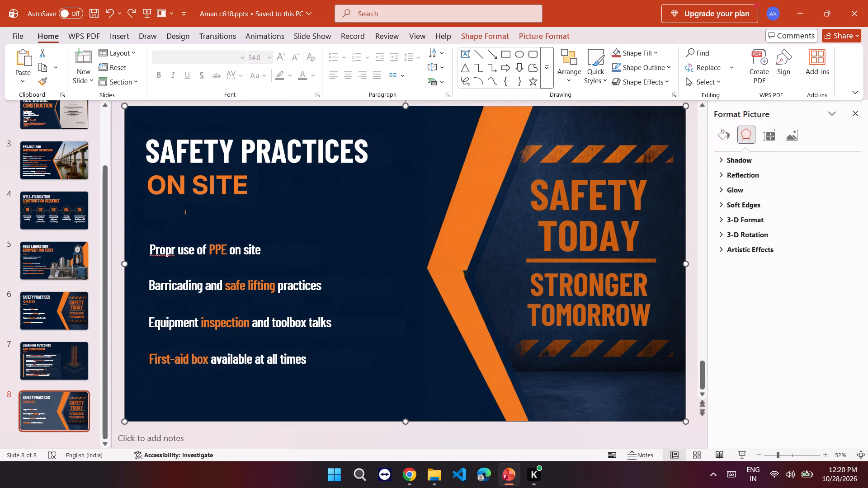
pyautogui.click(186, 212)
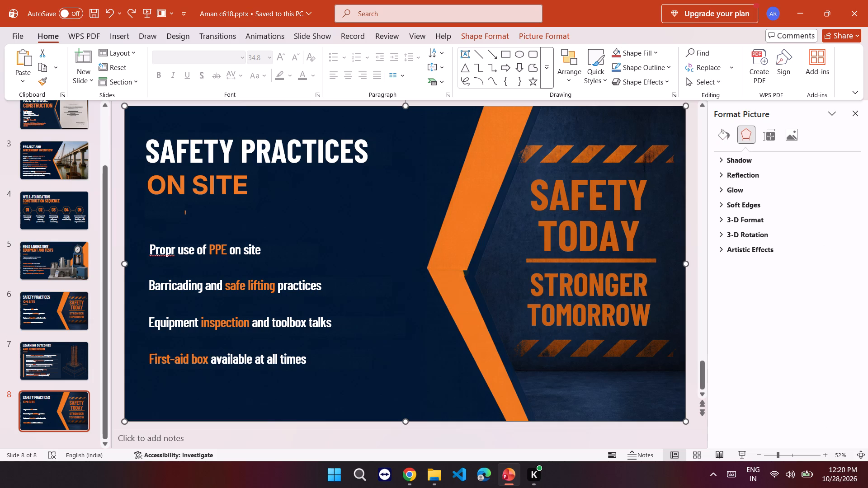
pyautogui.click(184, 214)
# Delete the four safety body text boxes on slide 8, from the PPE line through the First-aid box line.
pyautogui.click(190, 251)
pyautogui.click(192, 244)
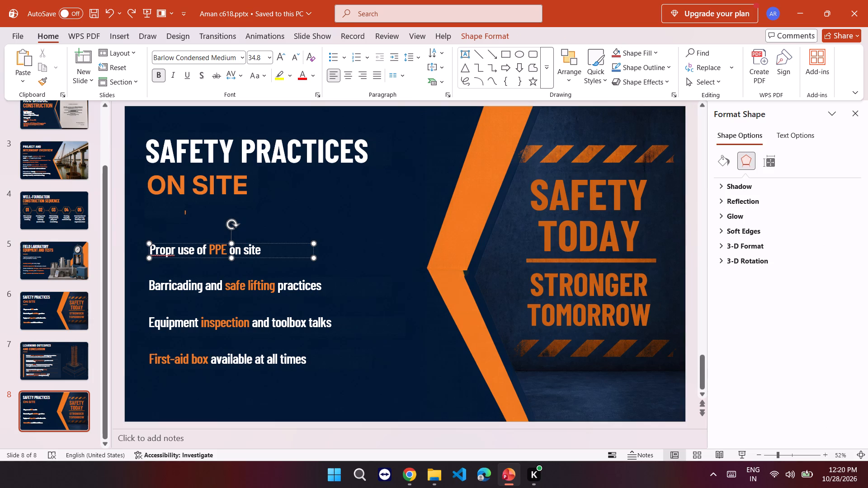
pyautogui.press('Delete')
pyautogui.click(178, 289)
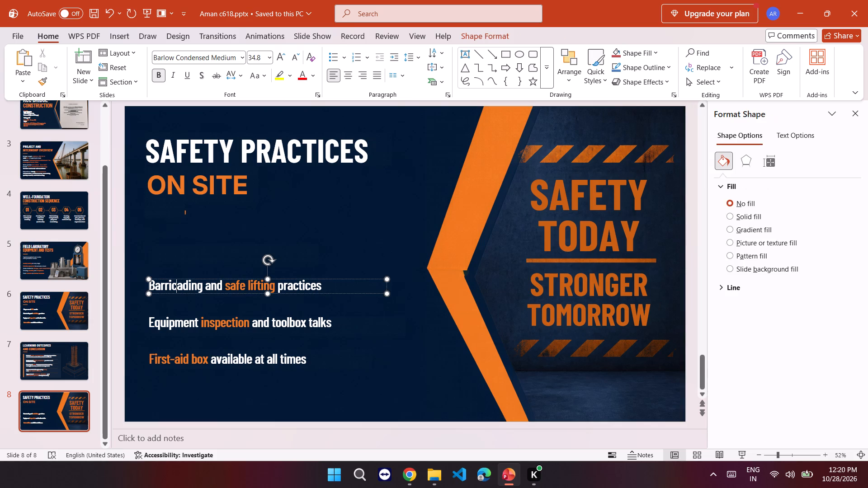
pyautogui.click(182, 280)
pyautogui.press('Delete')
pyautogui.click(187, 319)
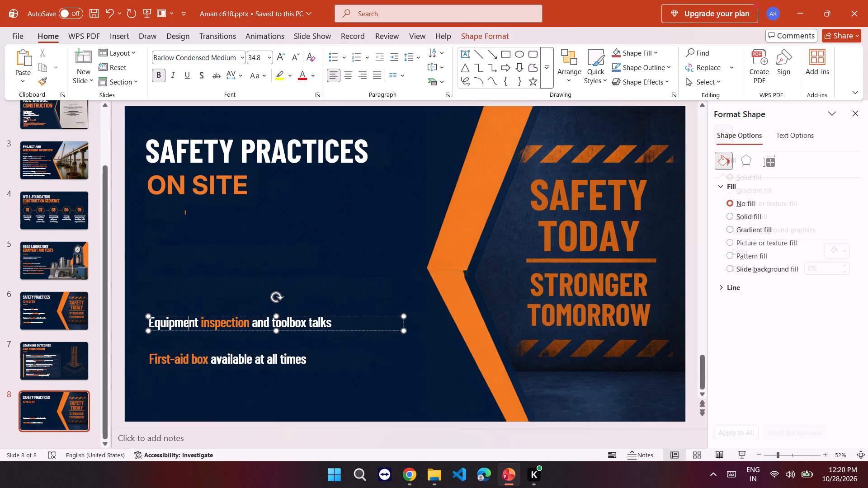
pyautogui.click(188, 315)
pyautogui.press('Delete')
pyautogui.click(189, 357)
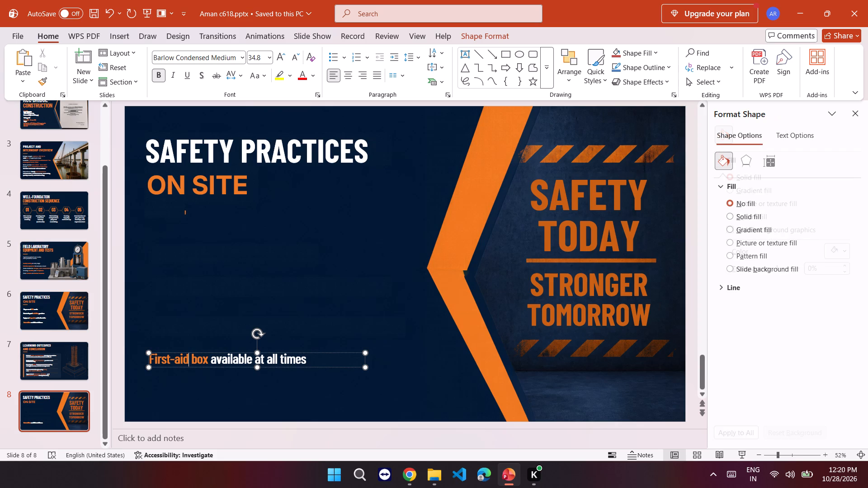
pyautogui.click(192, 352)
pyautogui.press('Delete')
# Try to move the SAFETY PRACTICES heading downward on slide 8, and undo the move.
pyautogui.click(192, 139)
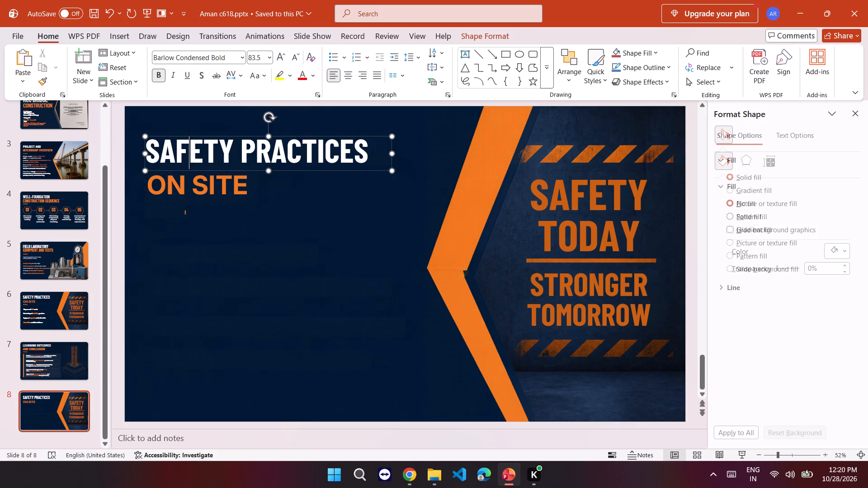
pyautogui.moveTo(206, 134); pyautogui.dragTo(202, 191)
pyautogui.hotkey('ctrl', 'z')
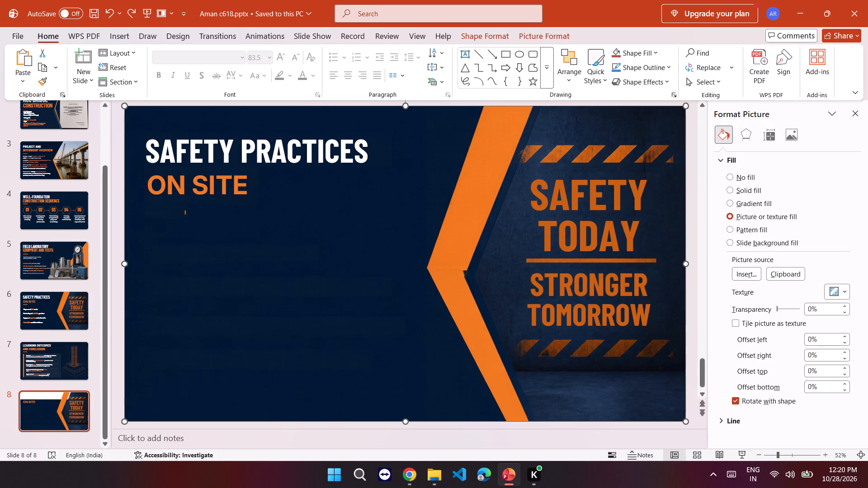
# Move the SAFETY PRACTICES heading on slide 8 down to just below the ON SITE text.
pyautogui.click(195, 155)
pyautogui.moveTo(200, 136); pyautogui.dragTo(210, 147)
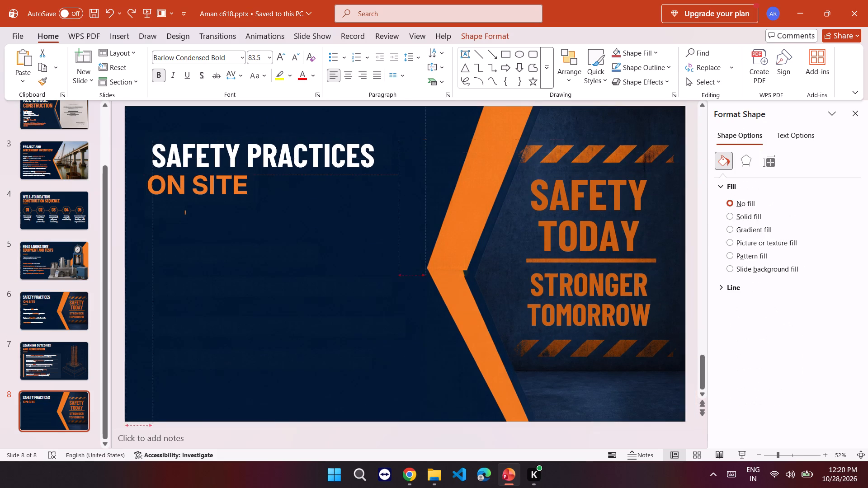
pyautogui.moveTo(210, 147); pyautogui.dragTo(196, 222)
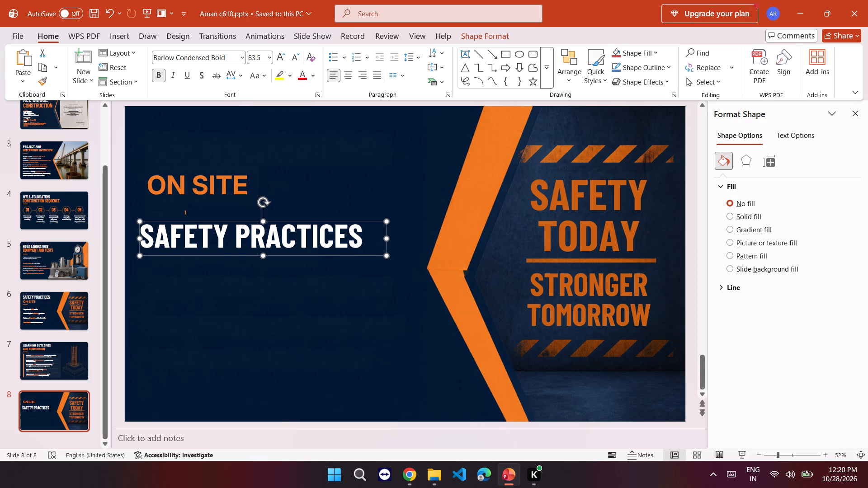
# Replace the SAFETY PRACTICES heading text on slide 8 with THANK YOU.
pyautogui.moveTo(362, 239); pyautogui.dragTo(170, 239)
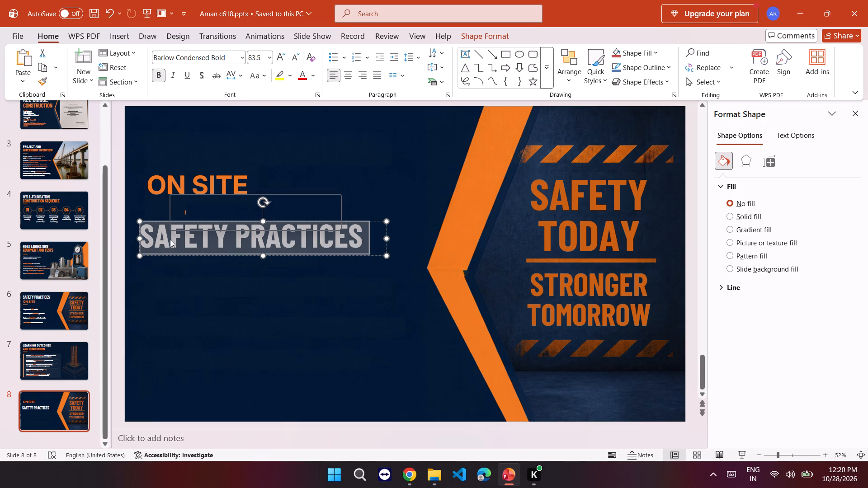
pyautogui.write('TJ')
pyautogui.press('BackSpace')
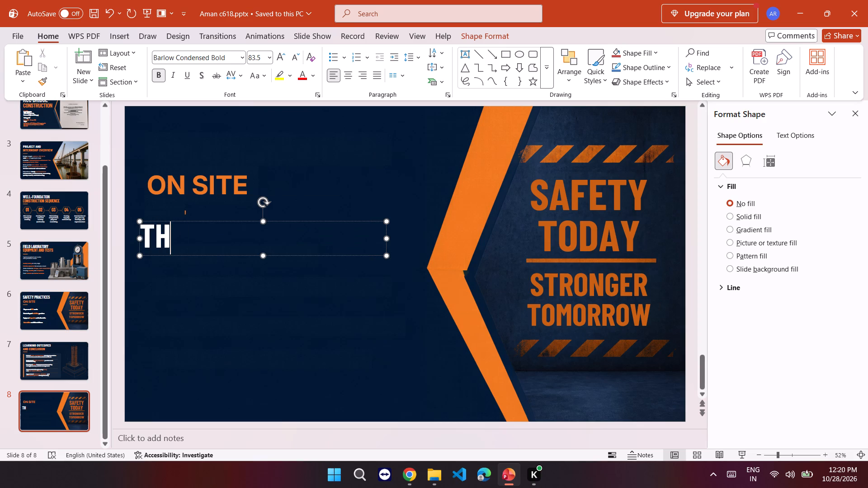
pyautogui.write('AN')
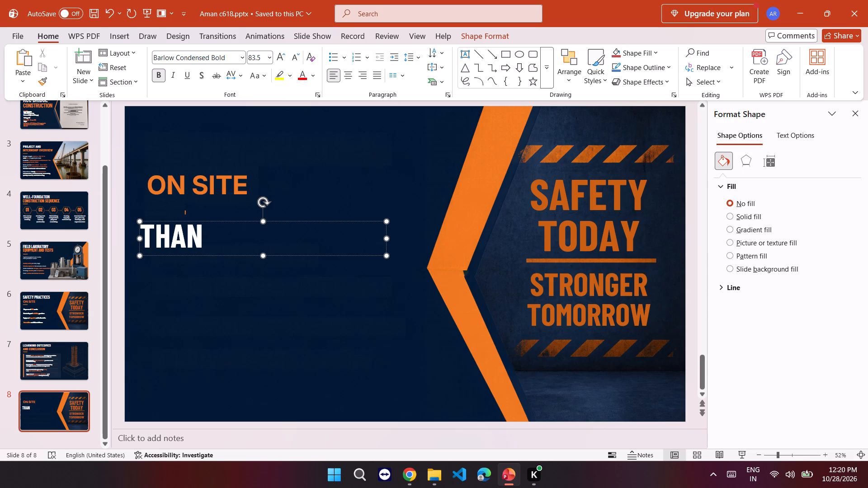
pyautogui.press('k')
pyautogui.press('space')
pyautogui.write('Y')
pyautogui.press('BackSpace')
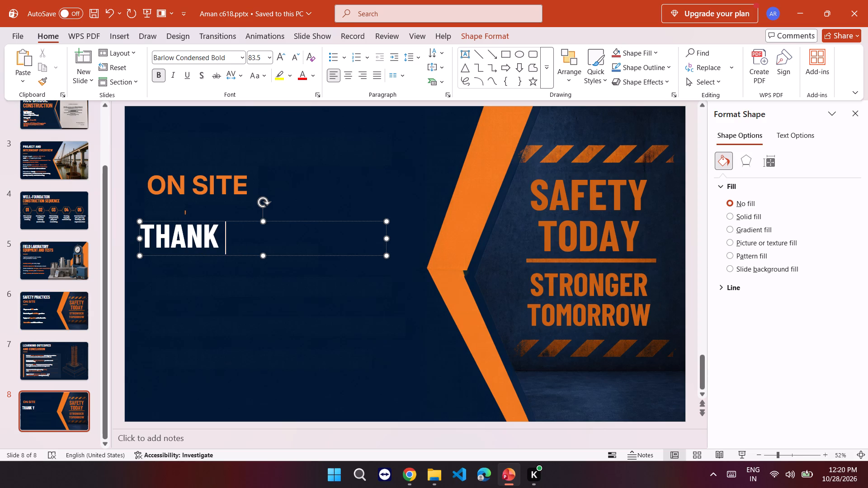
pyautogui.write('YOU')
pyautogui.press('space')
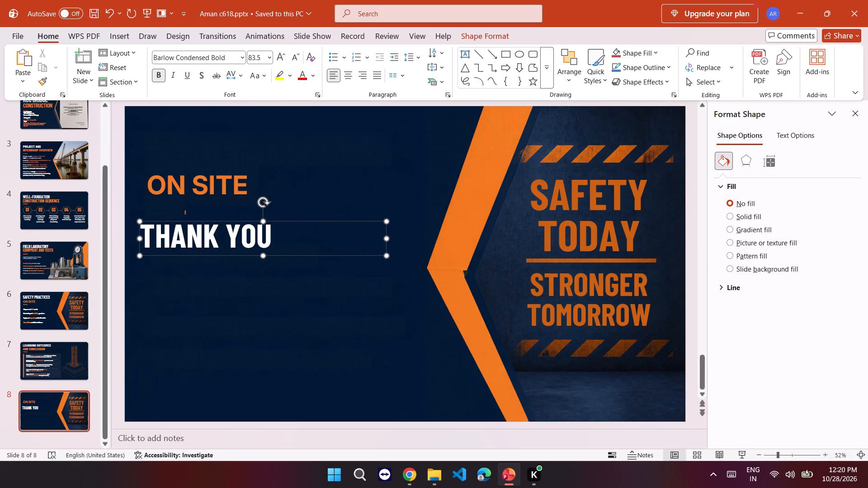
# Center the THANK YOU text, narrow its text box, and shift it back toward the slide's left edge.
pyautogui.click(350, 74)
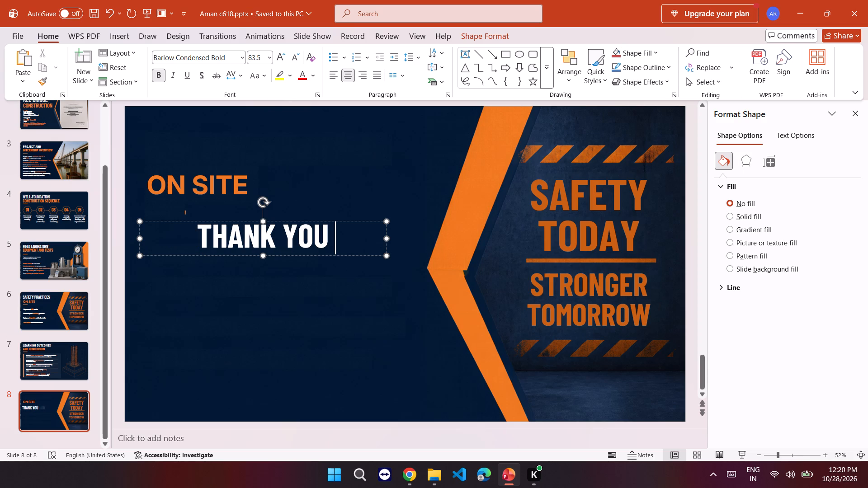
pyautogui.moveTo(139, 240); pyautogui.dragTo(184, 239)
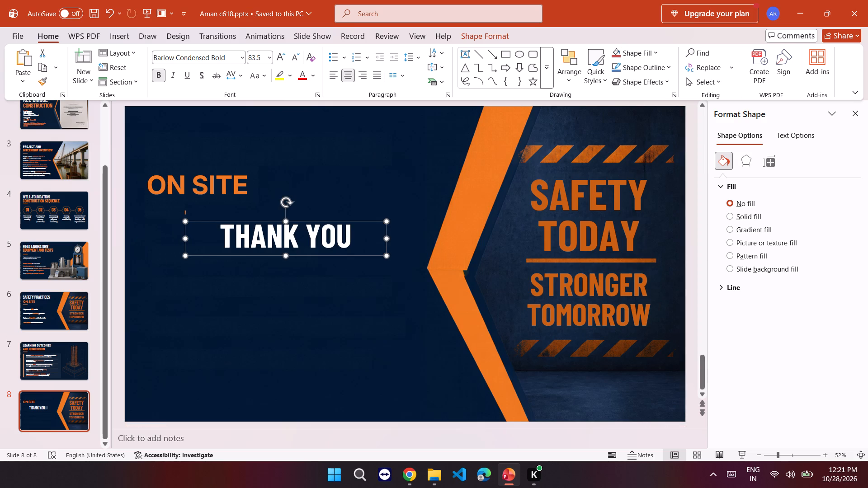
pyautogui.moveTo(232, 221); pyautogui.dragTo(184, 226)
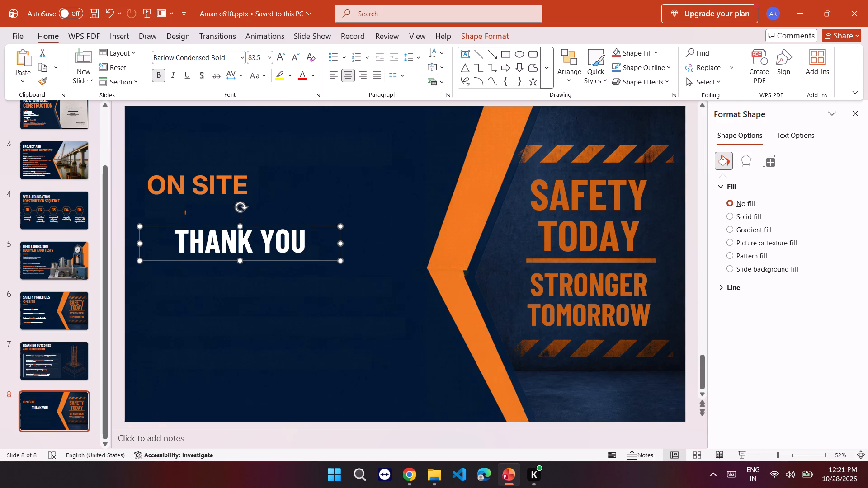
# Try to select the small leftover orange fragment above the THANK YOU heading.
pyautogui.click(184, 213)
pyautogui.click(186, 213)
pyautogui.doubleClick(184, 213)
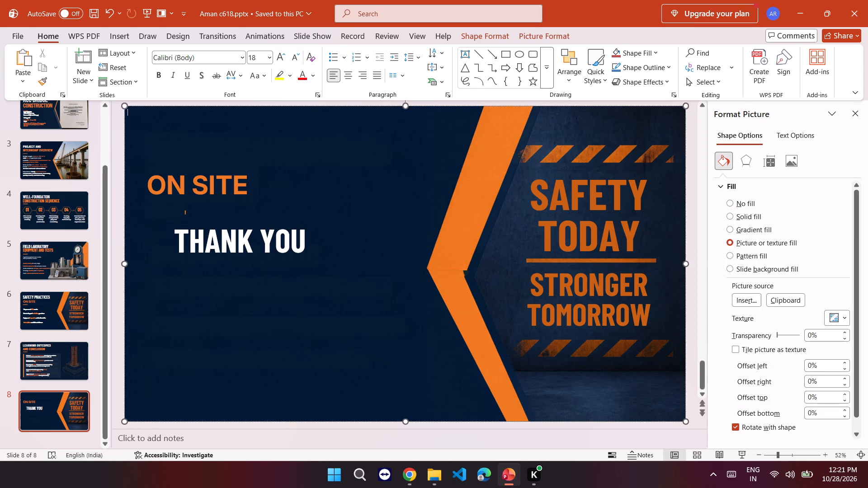
# Move the ON SITE text from above THANK YOU to well below it on slide 8.
pyautogui.click(190, 184)
pyautogui.moveTo(192, 174); pyautogui.dragTo(246, 324)
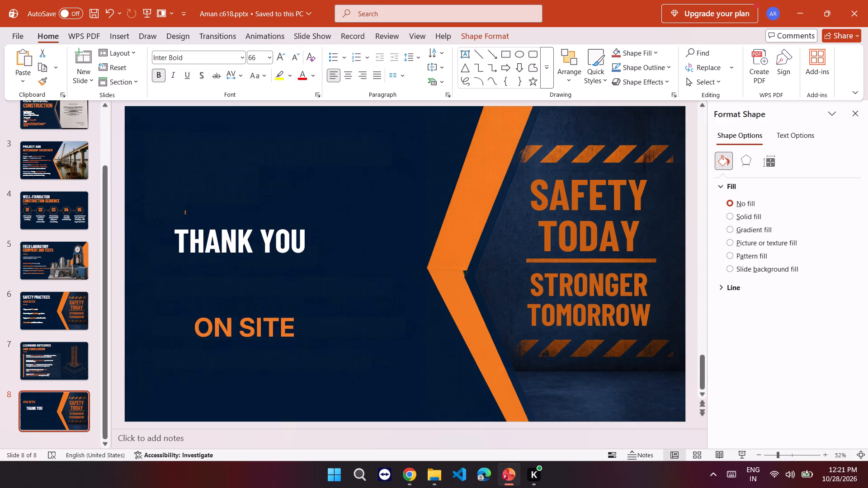
pyautogui.moveTo(246, 324); pyautogui.dragTo(239, 330)
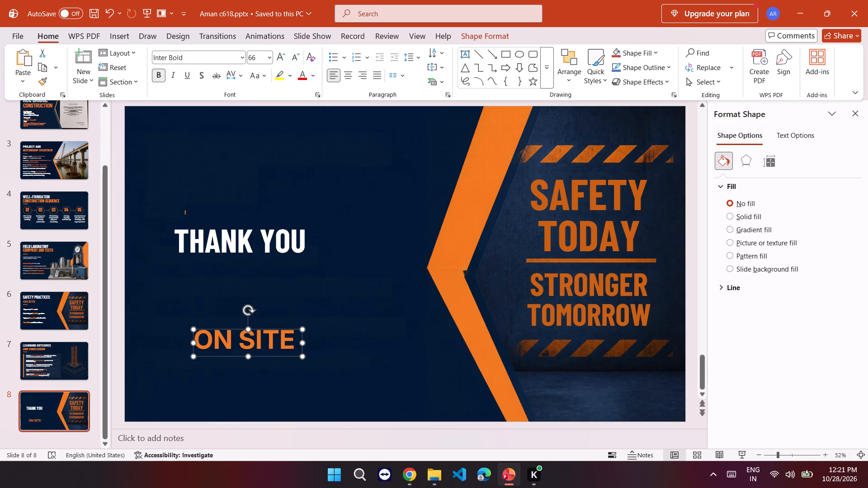
# Replace the ON SITE text with YOUR ATTENTION.
pyautogui.click(293, 343)
pyautogui.moveTo(293, 343); pyautogui.dragTo(208, 340)
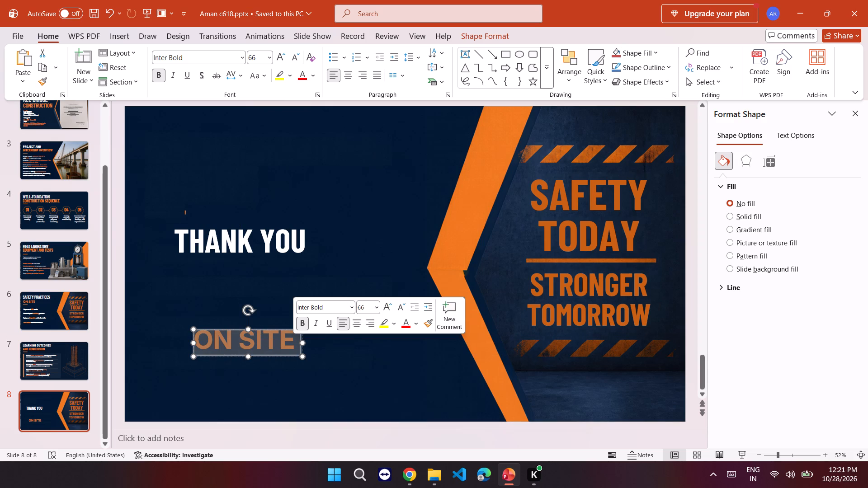
pyautogui.moveTo(208, 340); pyautogui.dragTo(210, 340)
pyautogui.write('YOUR')
pyautogui.press('space')
pyautogui.write('ATT')
pyautogui.write('ENTION')
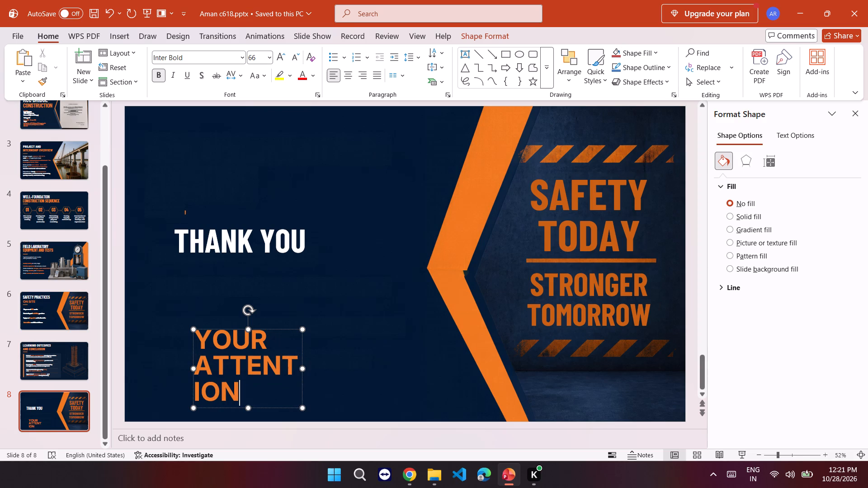
# Resize and shift the YOUR ATTENTION box beneath THANK YOU so it wraps onto two lines, and center its text.
pyautogui.moveTo(303, 371); pyautogui.dragTo(370, 358)
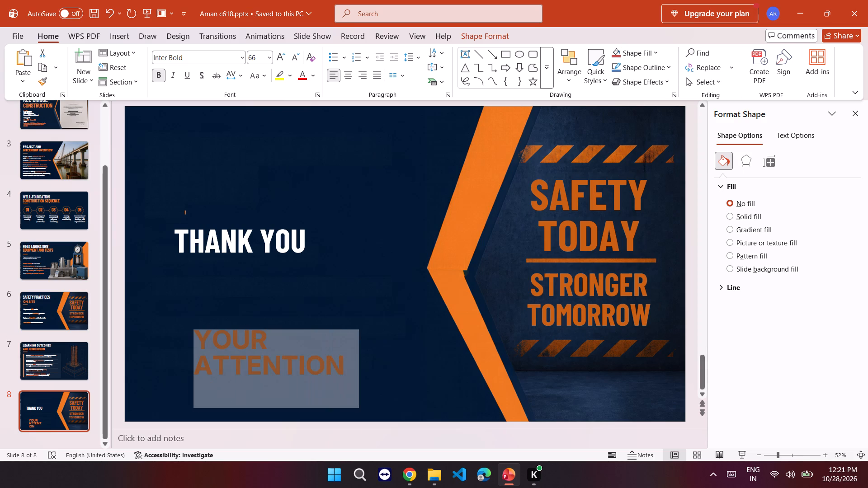
pyautogui.moveTo(370, 358); pyautogui.dragTo(480, 348)
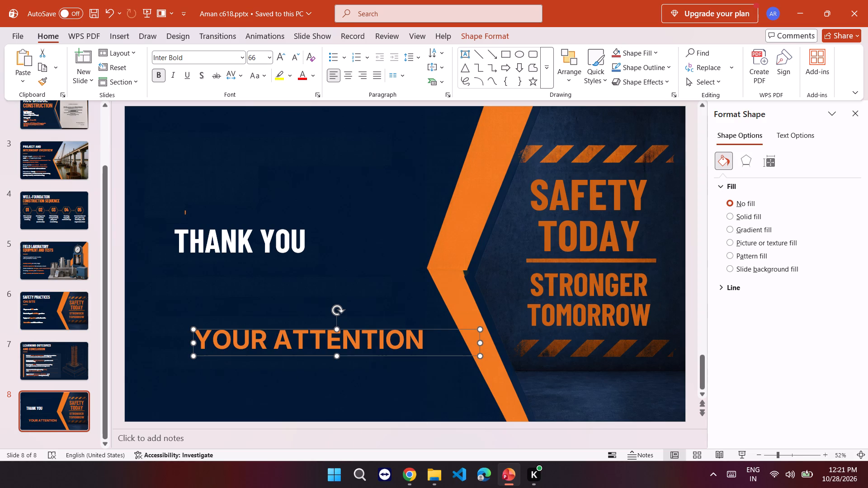
pyautogui.moveTo(293, 329); pyautogui.dragTo(249, 332)
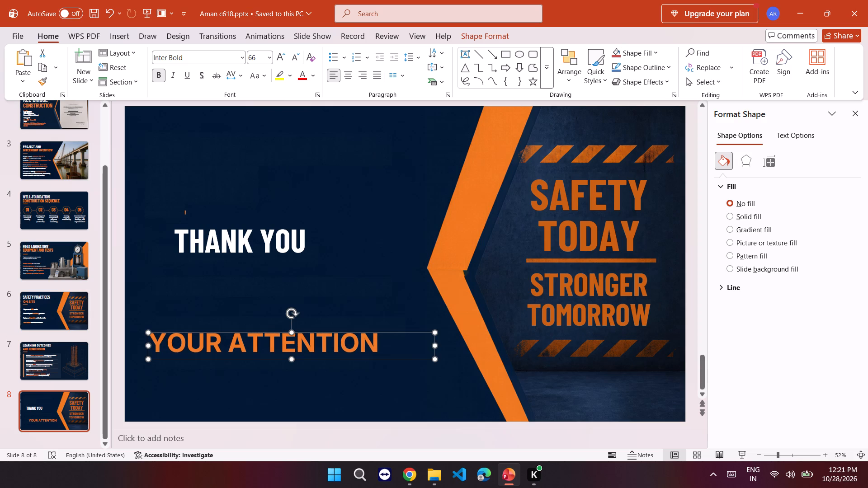
pyautogui.moveTo(434, 346); pyautogui.dragTo(321, 358)
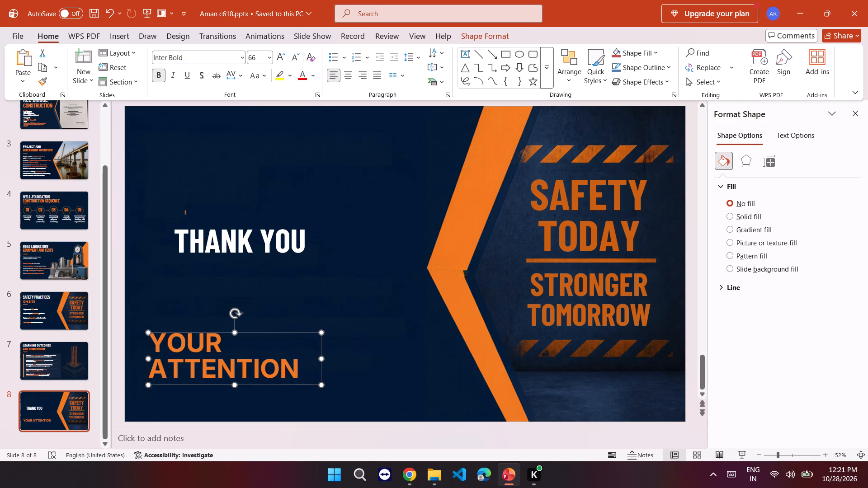
pyautogui.click(349, 73)
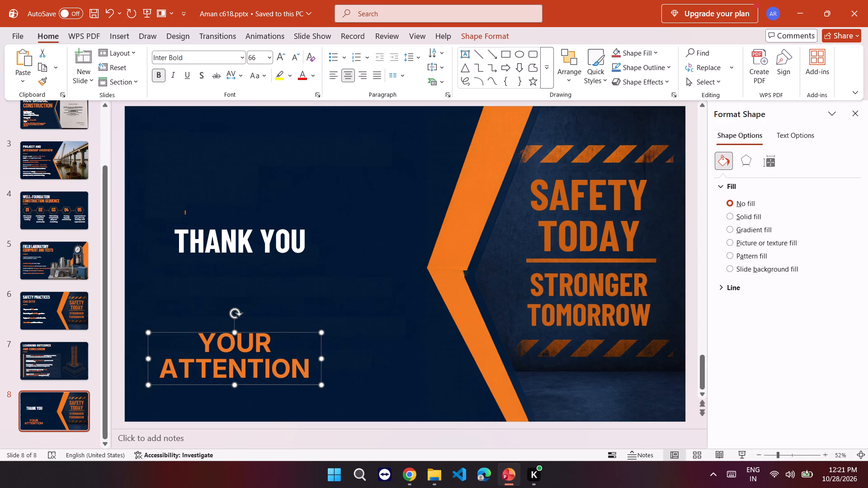
# Move the YOUR ATTENTION text slightly upward, undoing the accidental shift of the background picture.
pyautogui.moveTo(215, 328); pyautogui.dragTo(220, 311)
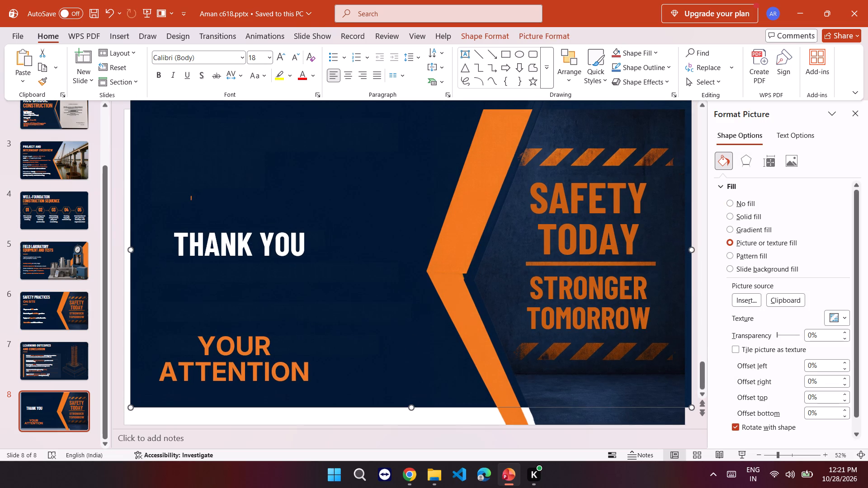
pyautogui.hotkey('ctrl', 'z')
pyautogui.click(231, 341)
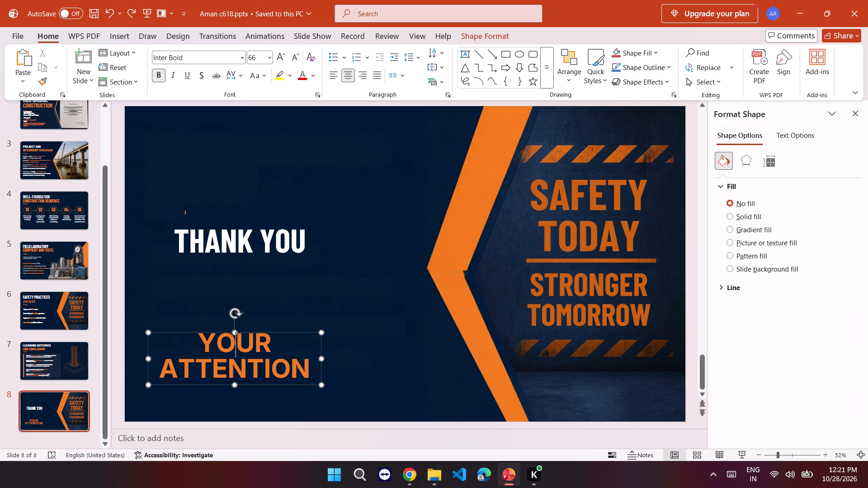
pyautogui.moveTo(216, 332); pyautogui.dragTo(216, 320)
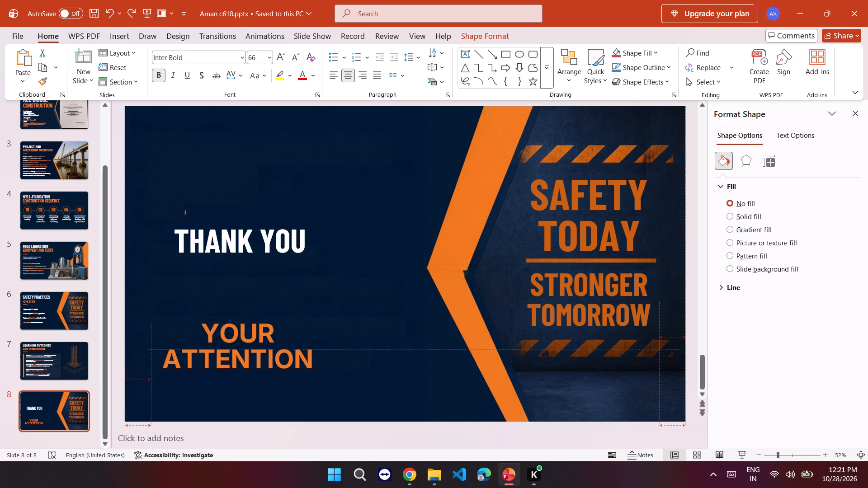
pyautogui.moveTo(216, 320); pyautogui.dragTo(212, 316)
# Add a second line reading FOR beneath THANK YOU in the heading.
pyautogui.click(226, 240)
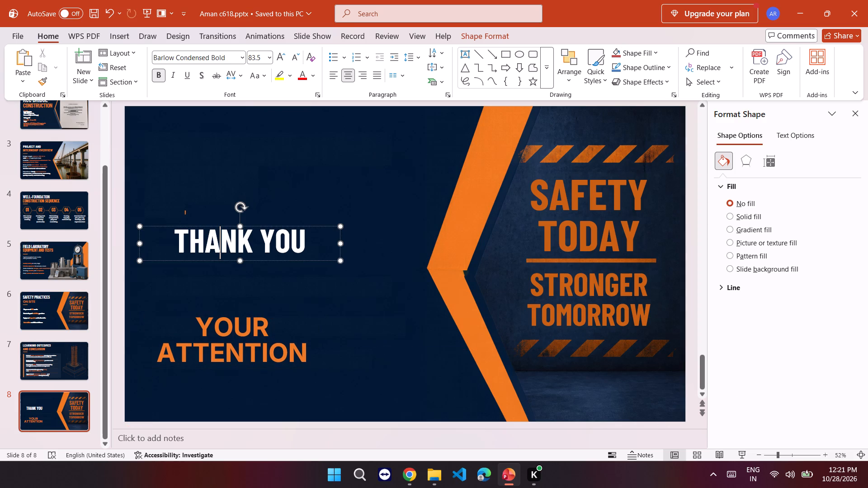
pyautogui.click(226, 225)
pyautogui.click(311, 244)
pyautogui.press('Return')
pyautogui.write('FOR')
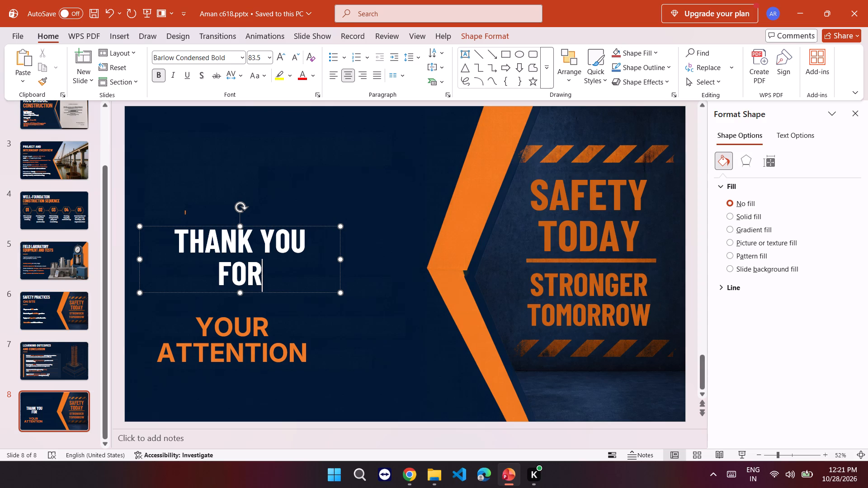
# Move the YOUR ATTENTION text up beneath the word FOR, leaving a small gap between them.
pyautogui.click(223, 338)
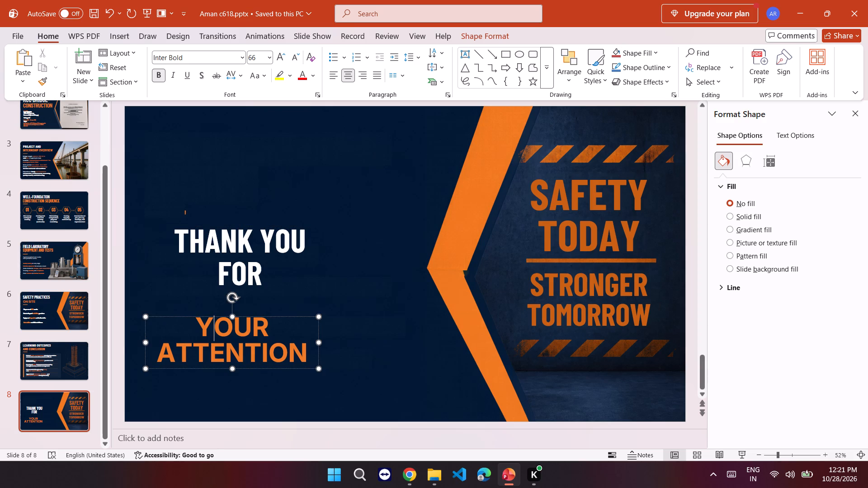
pyautogui.moveTo(258, 317); pyautogui.dragTo(264, 296)
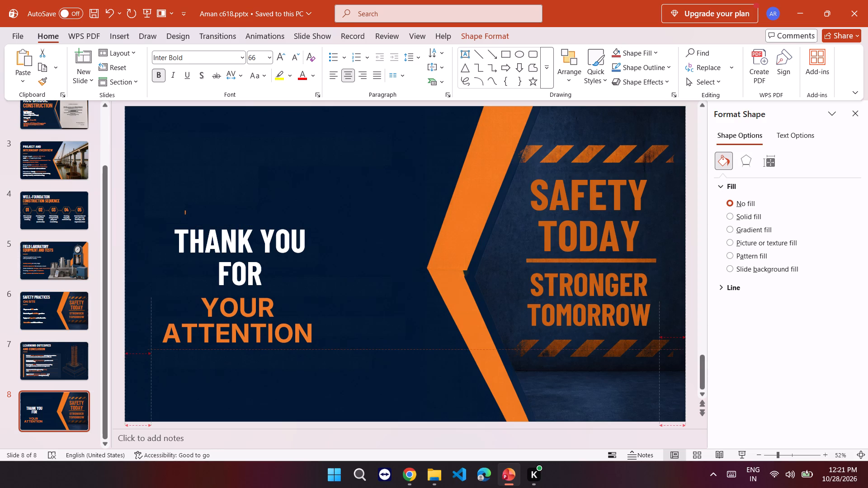
pyautogui.moveTo(264, 296); pyautogui.dragTo(264, 295)
pyautogui.click(115, 248)
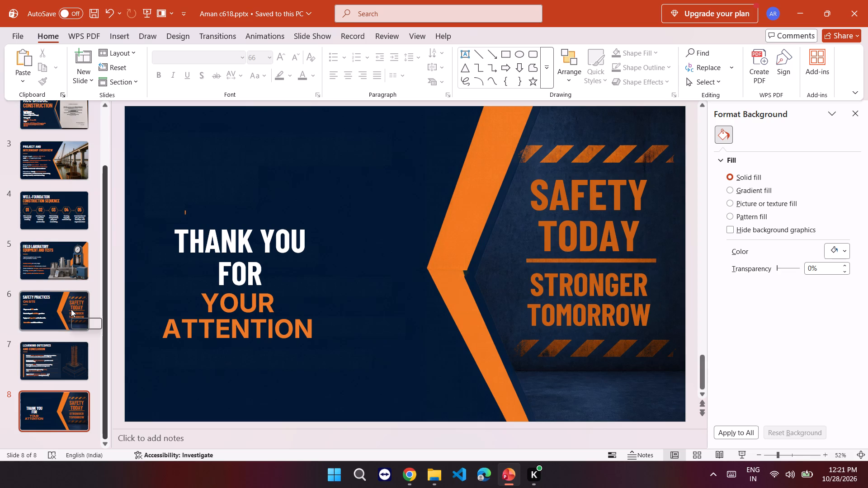
pyautogui.click(253, 316)
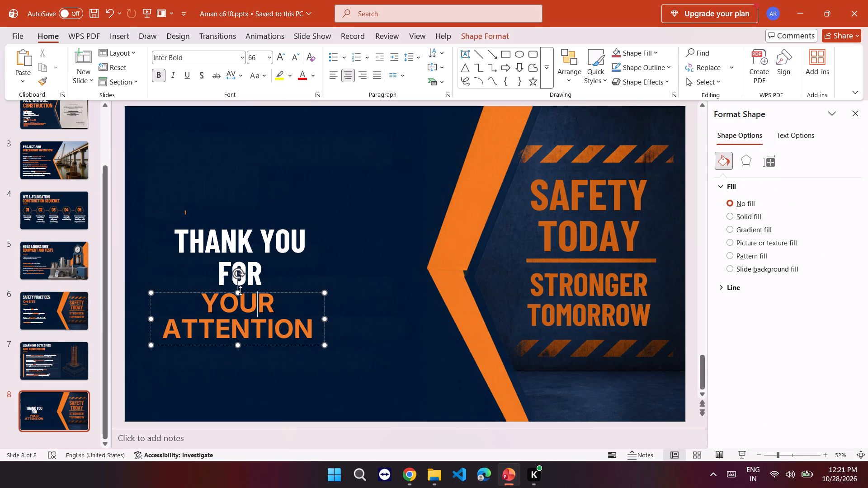
pyautogui.moveTo(266, 291); pyautogui.dragTo(266, 298)
# Copy the short orange bar under slide 7's heading onto slide 8 and place it between FOR and YOUR ATTENTION.
pyautogui.click(42, 352)
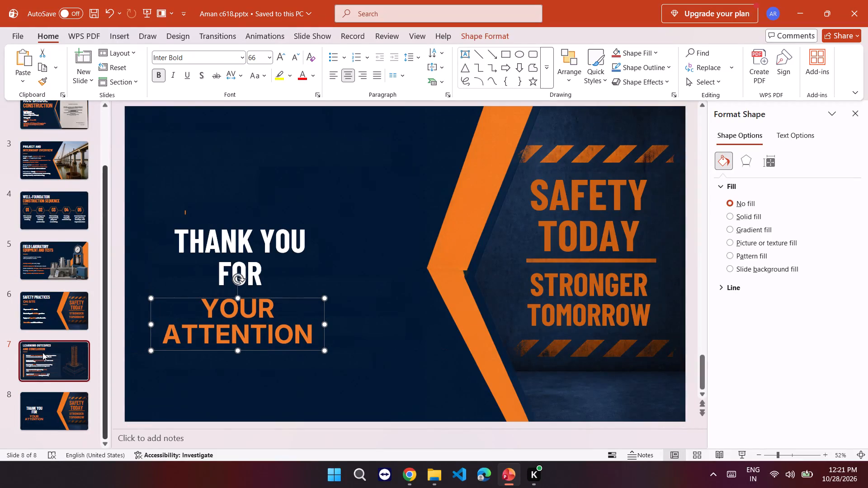
pyautogui.click(179, 187)
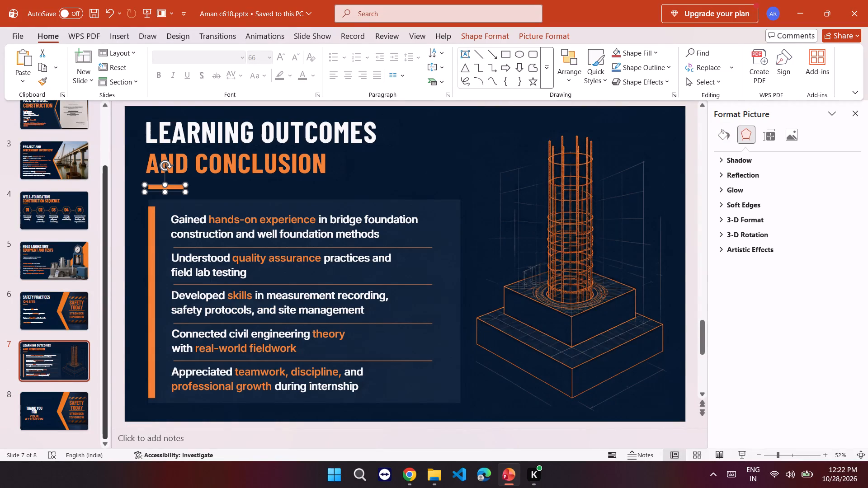
pyautogui.hotkey('ctrl', 'c')
pyautogui.click(69, 430)
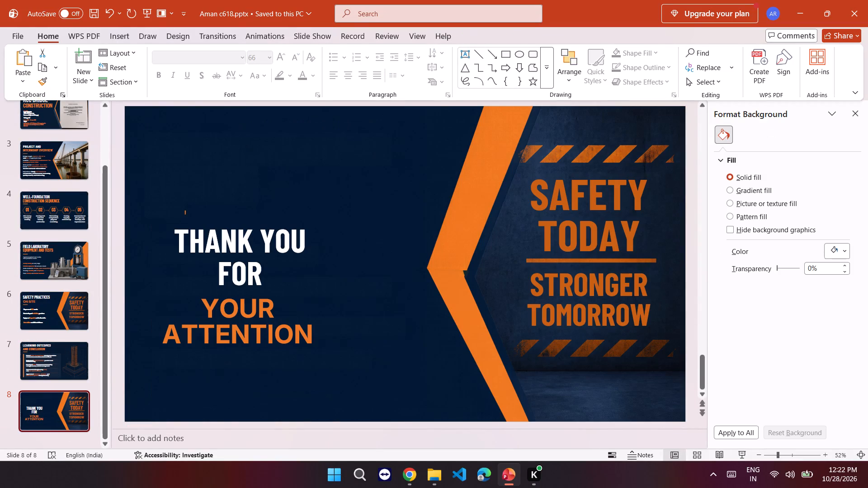
pyautogui.hotkey('ctrl', 'v')
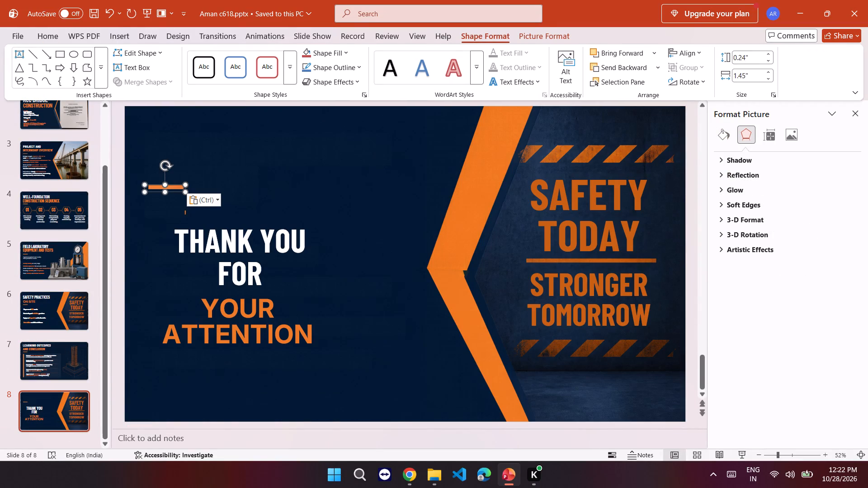
pyautogui.moveTo(175, 188); pyautogui.dragTo(248, 294)
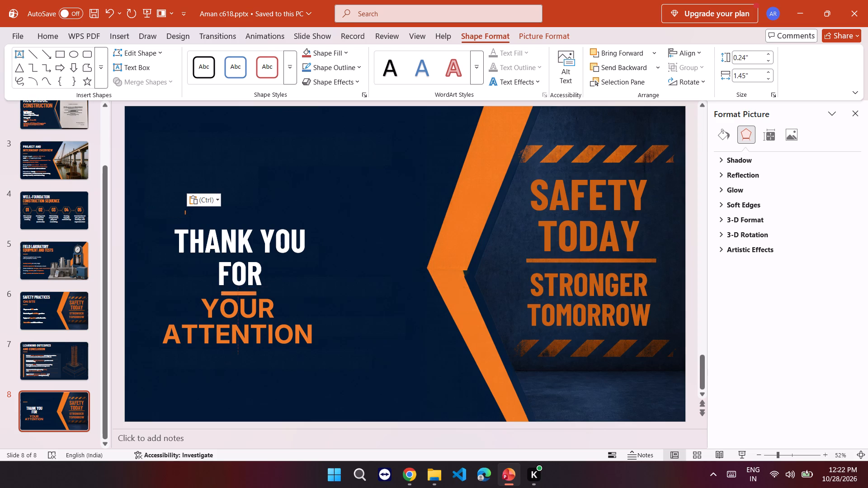
pyautogui.moveTo(248, 294); pyautogui.dragTo(249, 292)
pyautogui.moveTo(249, 292); pyautogui.dragTo(249, 292)
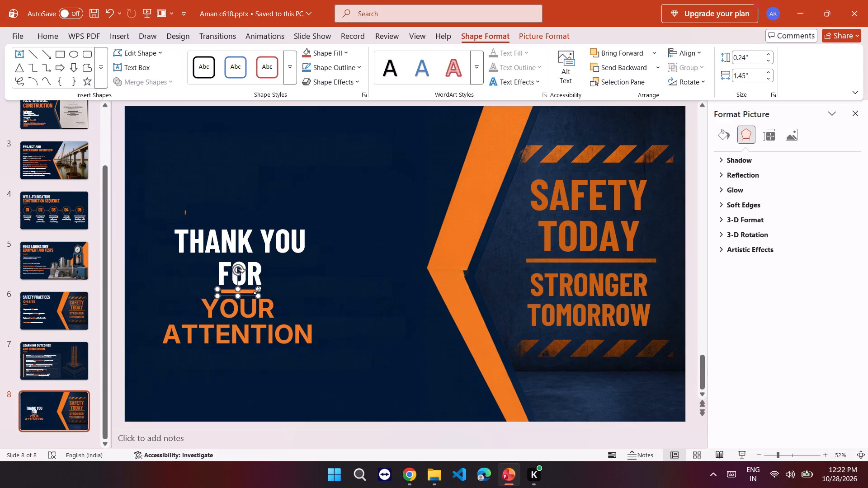
# Enlarge the short orange bar to about 1.94" by 0.31" and recentre it between FOR and YOUR ATTENTION.
pyautogui.moveTo(257, 289); pyautogui.dragTo(269, 288)
pyautogui.moveTo(252, 290); pyautogui.dragTo(246, 292)
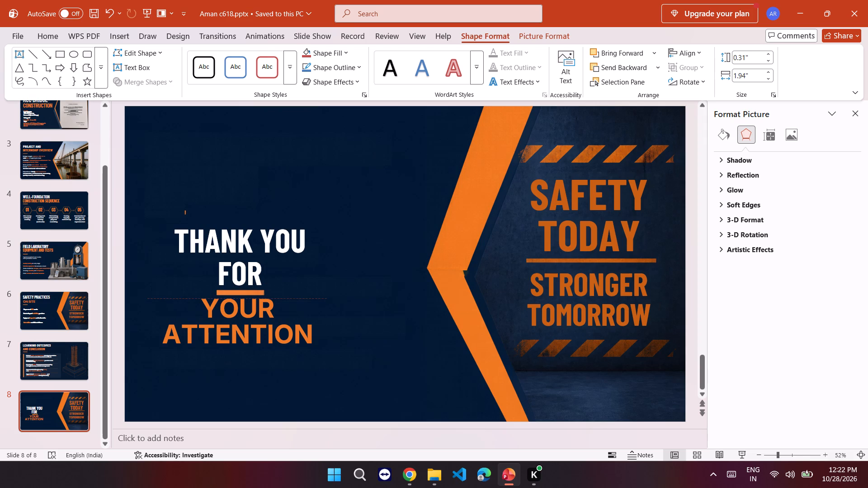
pyautogui.moveTo(246, 292); pyautogui.dragTo(247, 292)
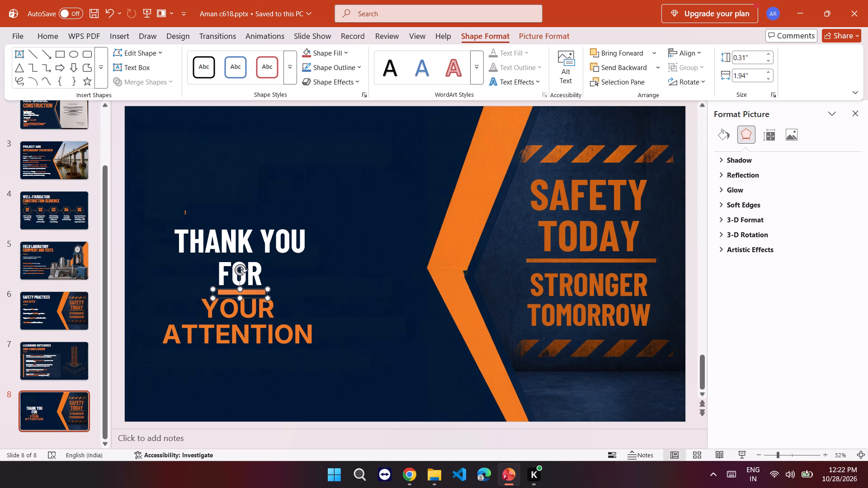
# Adjust the picture colour temperature of the orange bar under FOR to about 8,768.
pyautogui.click(785, 133)
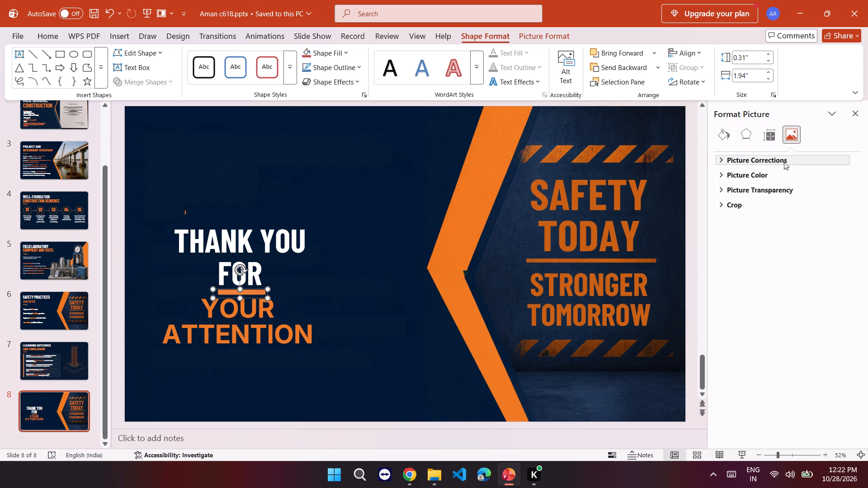
pyautogui.click(748, 160)
pyautogui.click(721, 128)
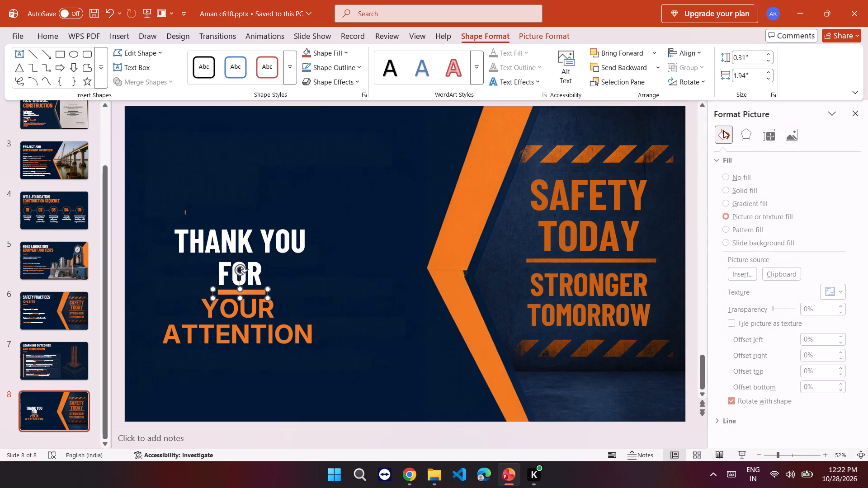
pyautogui.click(255, 293)
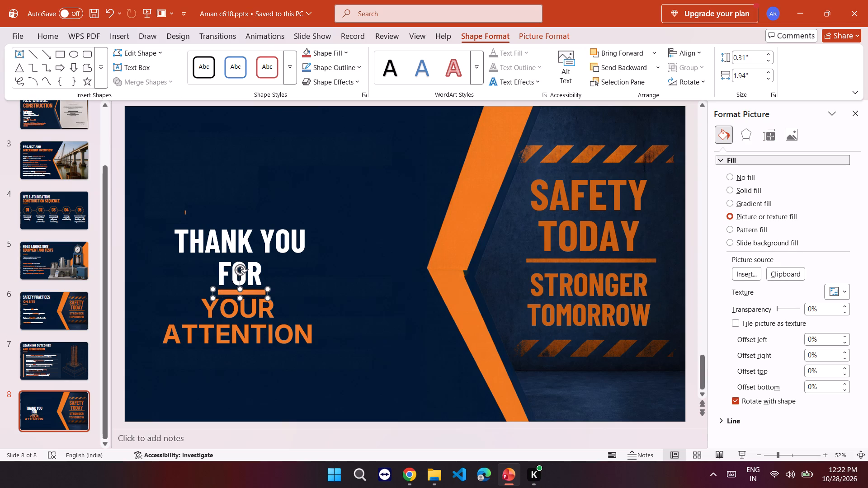
pyautogui.rightClick(253, 294)
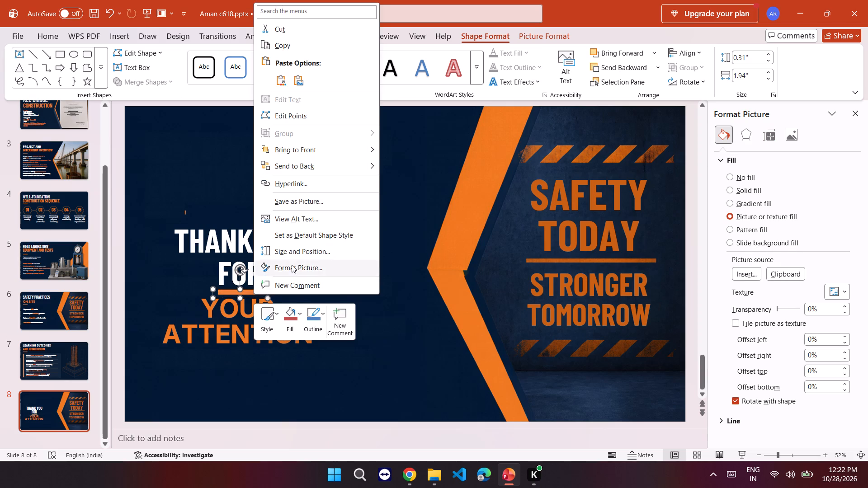
pyautogui.click(292, 265)
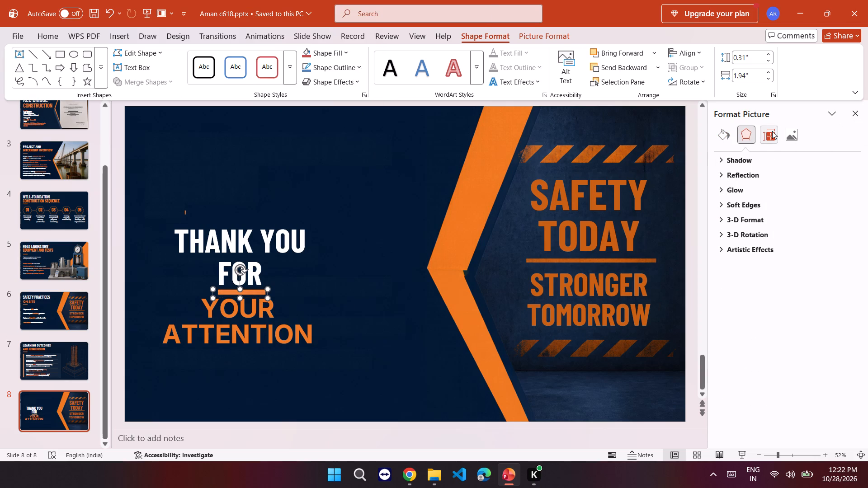
pyautogui.click(772, 131)
pyautogui.click(800, 136)
pyautogui.click(775, 134)
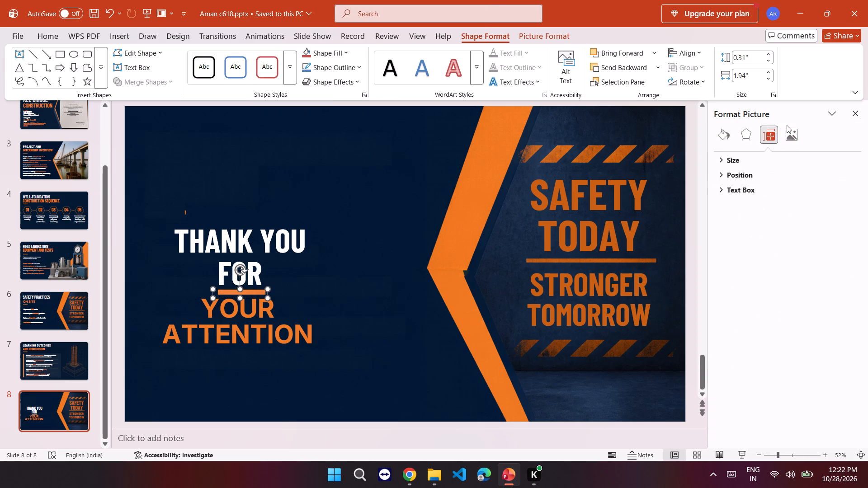
pyautogui.click(791, 127)
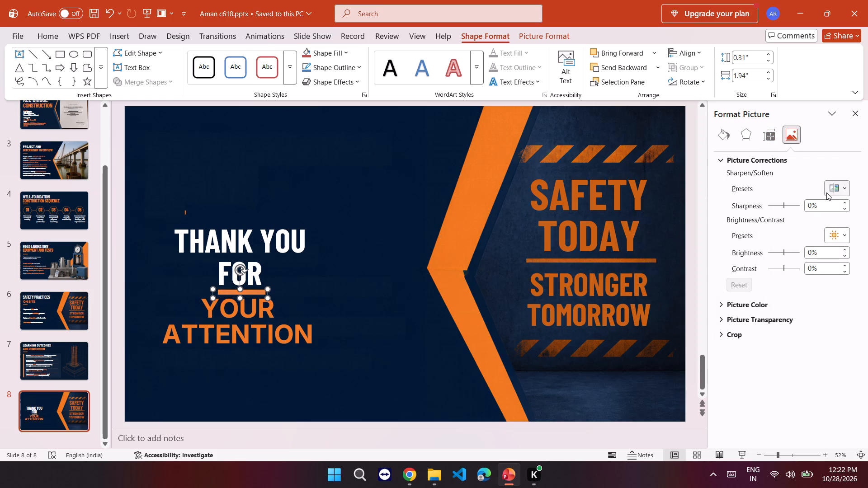
pyautogui.click(738, 306)
pyautogui.scroll(-2, 783, 344)
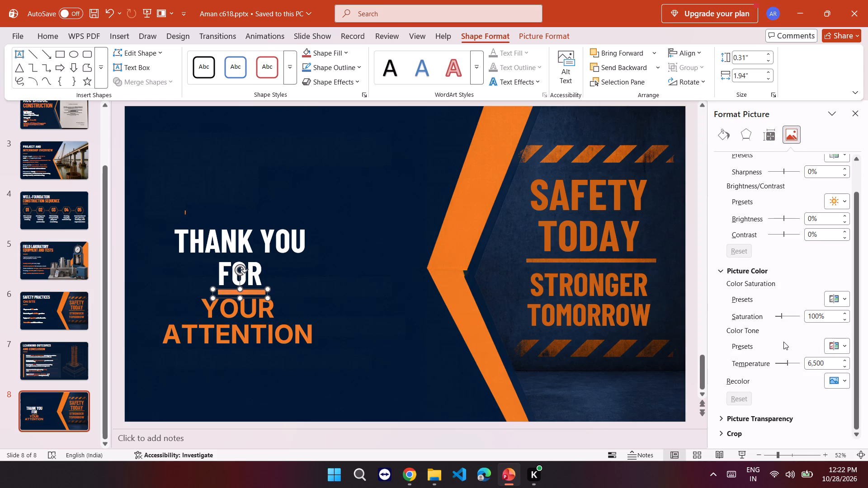
pyautogui.scroll(-1, 784, 341)
pyautogui.scroll(-2, 788, 398)
pyautogui.moveTo(788, 363); pyautogui.dragTo(804, 361)
pyautogui.moveTo(804, 361); pyautogui.dragTo(794, 367)
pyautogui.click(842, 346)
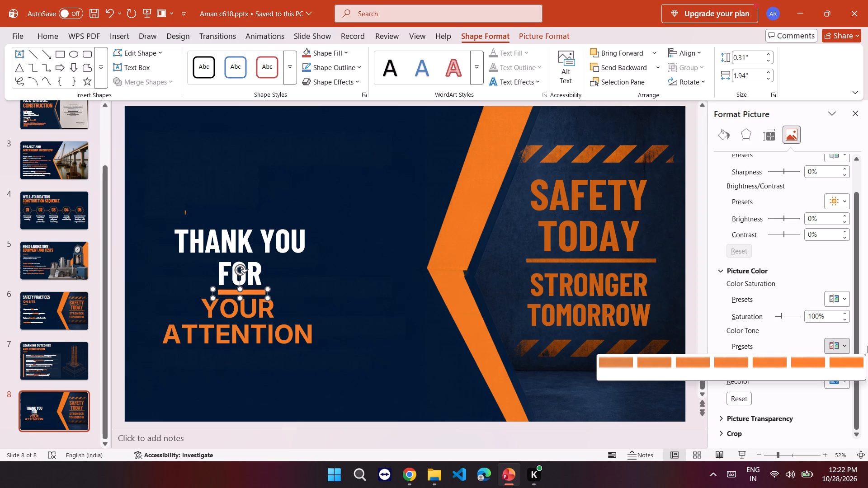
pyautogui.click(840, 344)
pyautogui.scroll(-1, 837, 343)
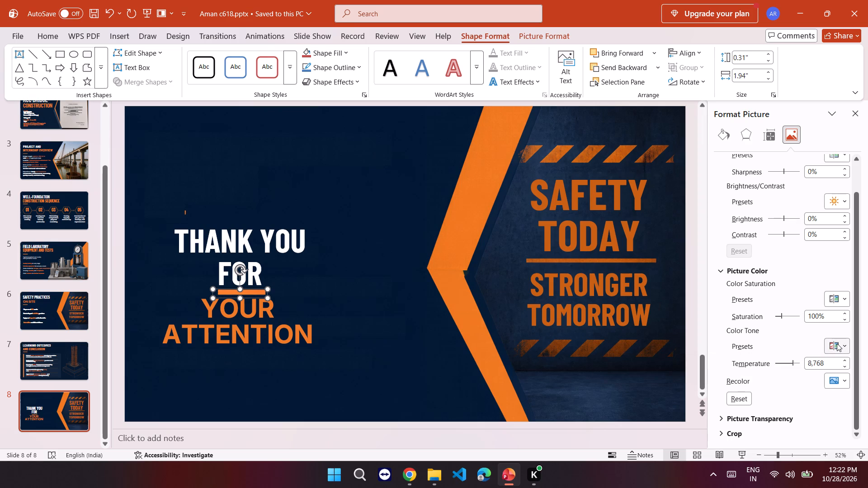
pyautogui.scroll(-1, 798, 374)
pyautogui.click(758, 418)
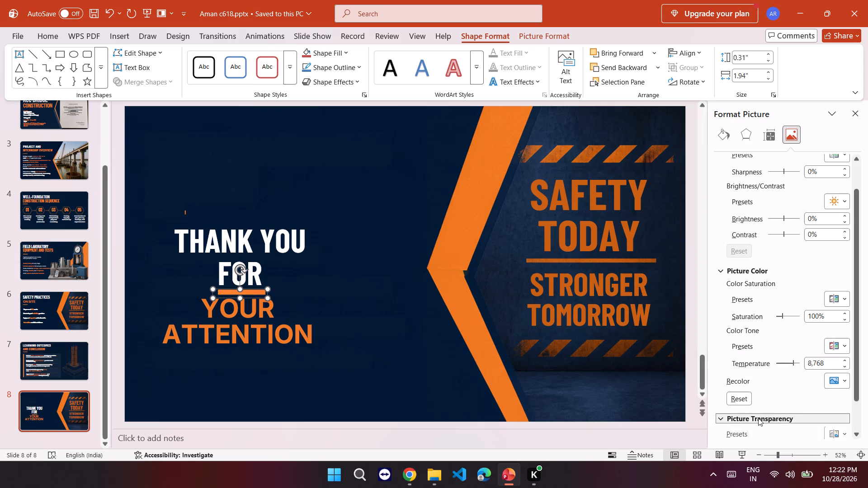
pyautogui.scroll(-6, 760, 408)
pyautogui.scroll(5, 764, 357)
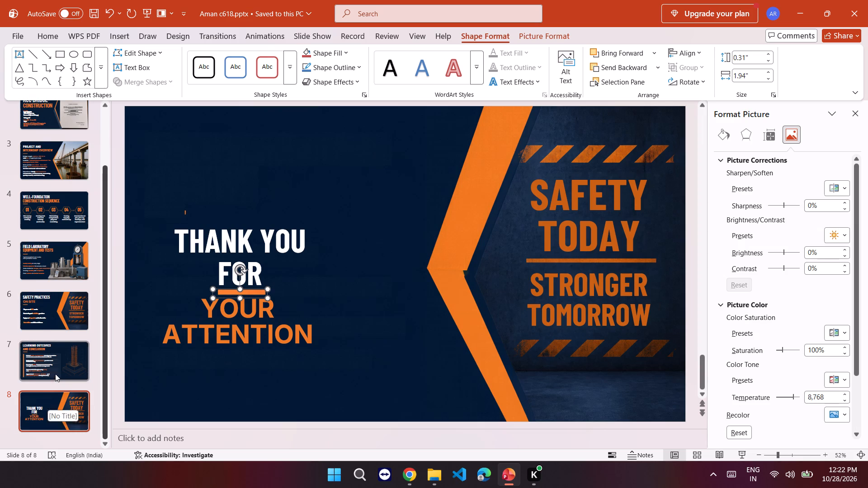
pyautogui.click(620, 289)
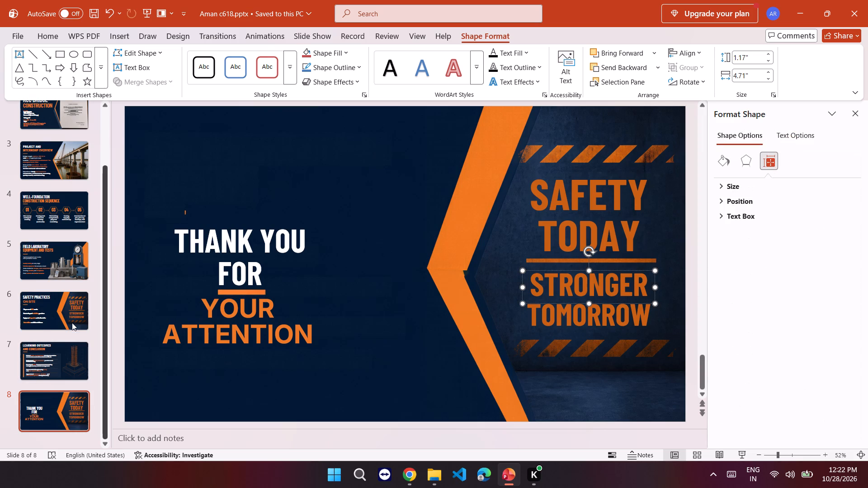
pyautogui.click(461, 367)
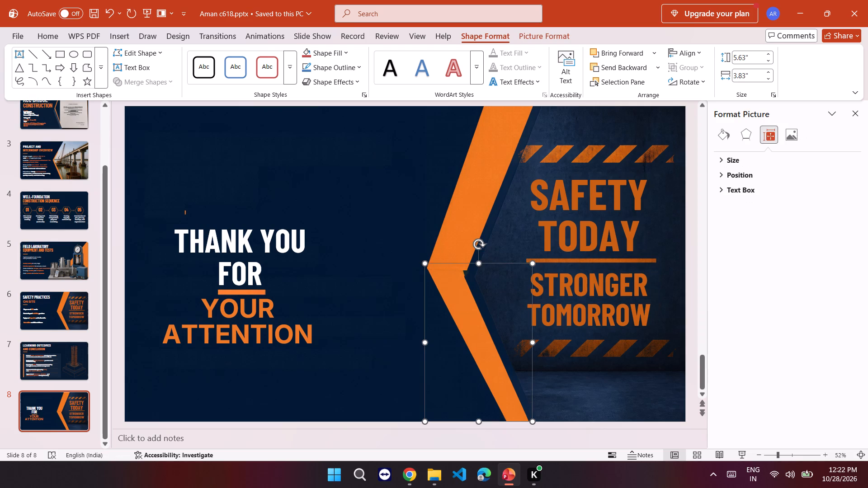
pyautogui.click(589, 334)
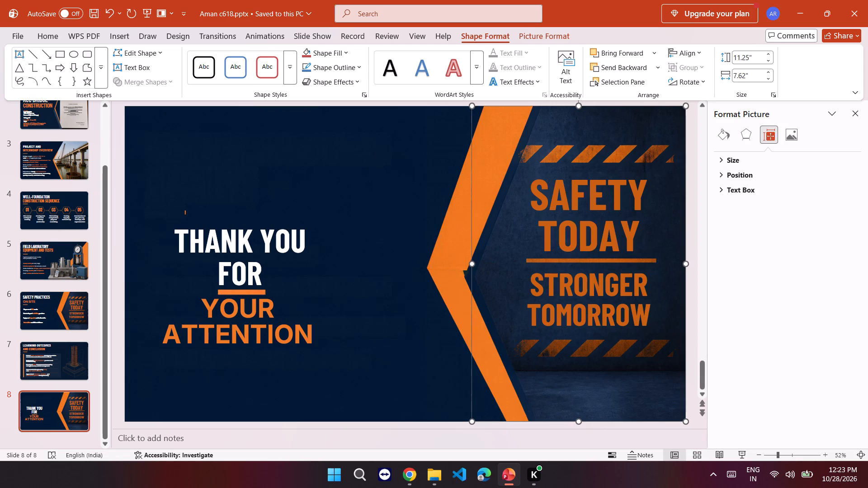
# Delete the words TOMORROW and STRONGER beneath the long orange line on the dark wall picture.
pyautogui.moveTo(648, 319); pyautogui.dragTo(583, 278)
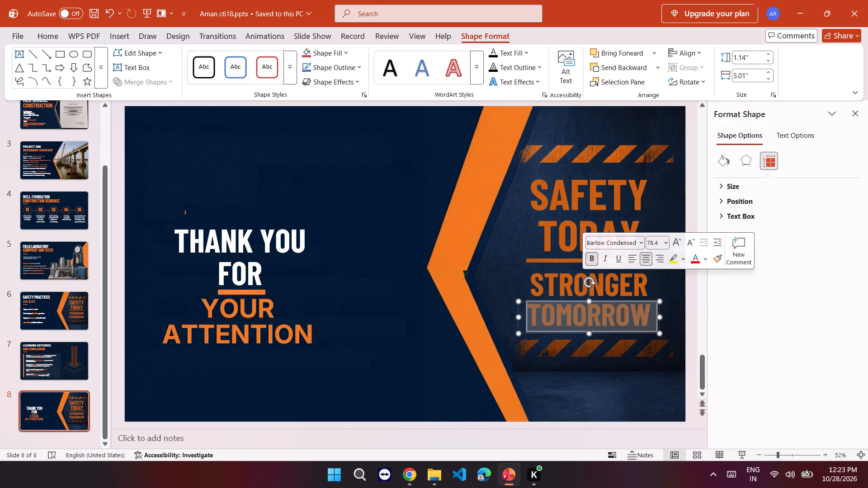
pyautogui.press('BackSpace')
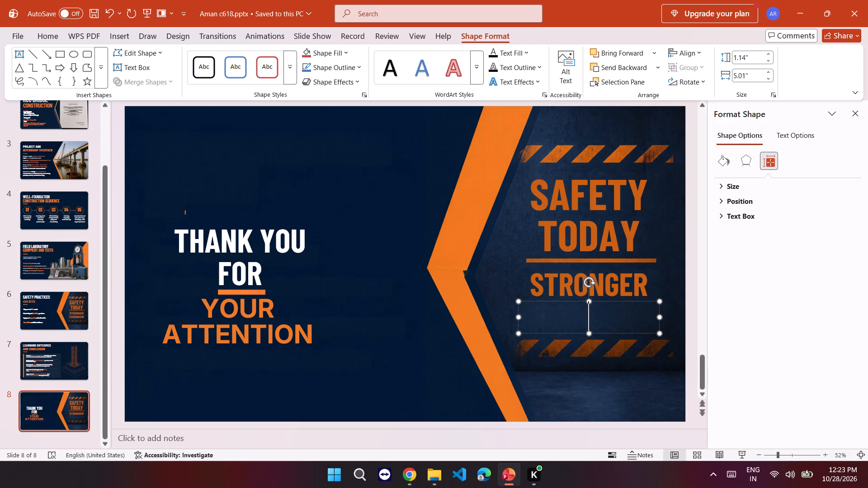
pyautogui.click(632, 282)
pyautogui.press('BackSpace')
pyautogui.click(642, 286)
pyautogui.click(634, 284)
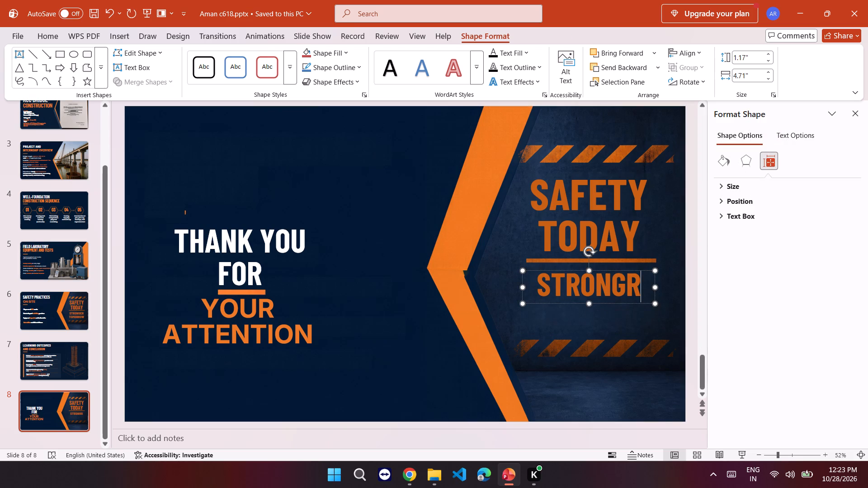
pyautogui.press('BackSpace')
pyautogui.press('BackSpace')
pyautogui.press('BackSpace')
pyautogui.press('BackSpace')
pyautogui.press('BackSpace')
pyautogui.press('BackSpace')
pyautogui.press('BackSpace')
pyautogui.press('BackSpace')
pyautogui.press('BackSpace')
pyautogui.press('BackSpace')
pyautogui.press('BackSpace')
pyautogui.press('BackSpace')
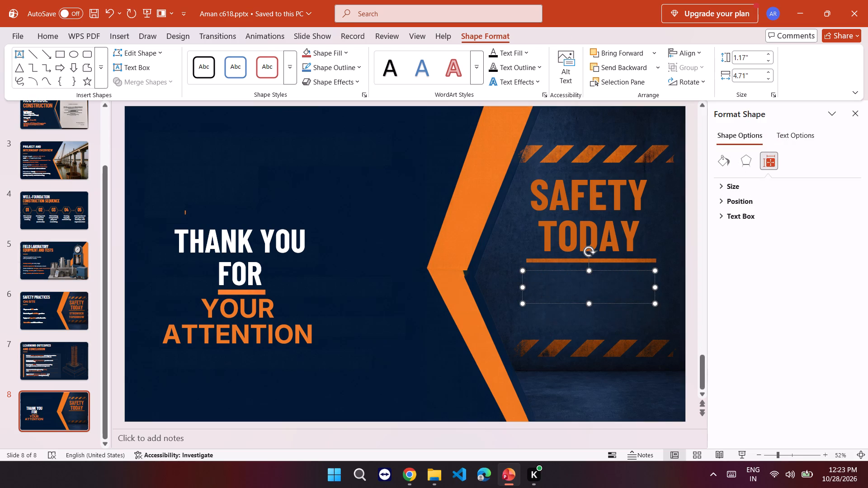
# Delete the word TODAY above the long orange line.
pyautogui.click(609, 226)
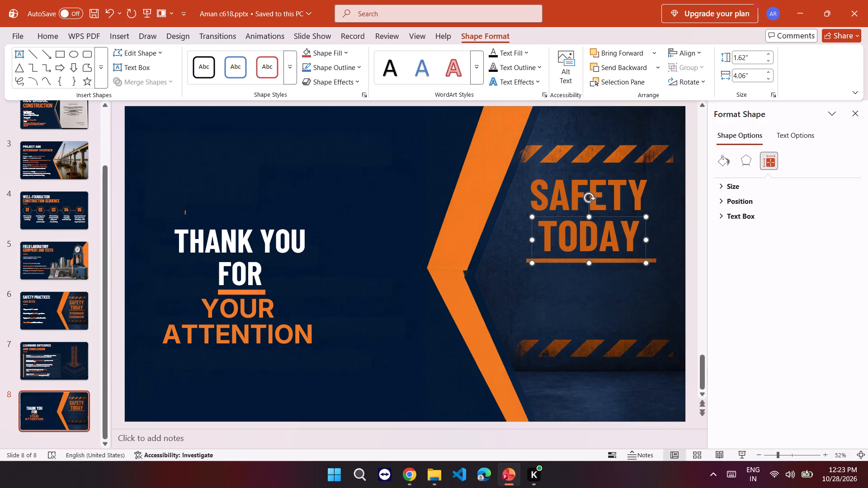
pyautogui.moveTo(634, 242); pyautogui.dragTo(529, 242)
pyautogui.press('BackSpace')
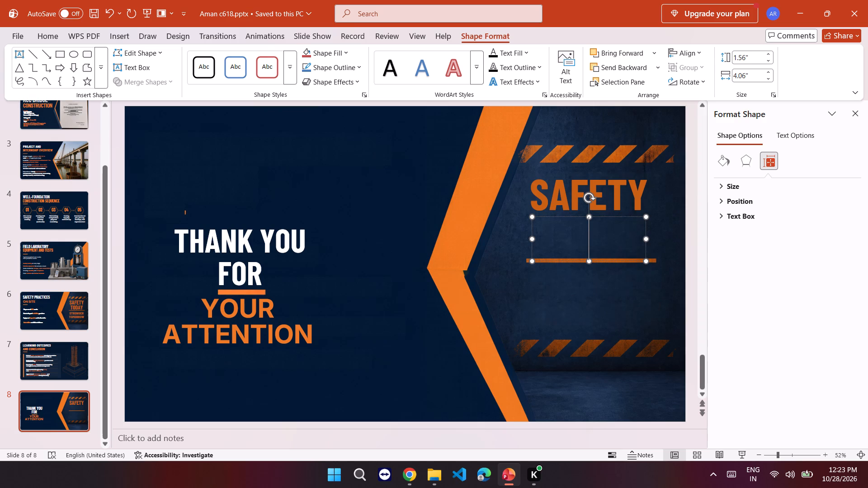
# Replace the word SAFETY with THANK YOU, placing THANK and YOU on separate lines above the long orange line.
pyautogui.click(645, 191)
pyautogui.moveTo(644, 192); pyautogui.dragTo(549, 208)
pyautogui.press('BackSpace')
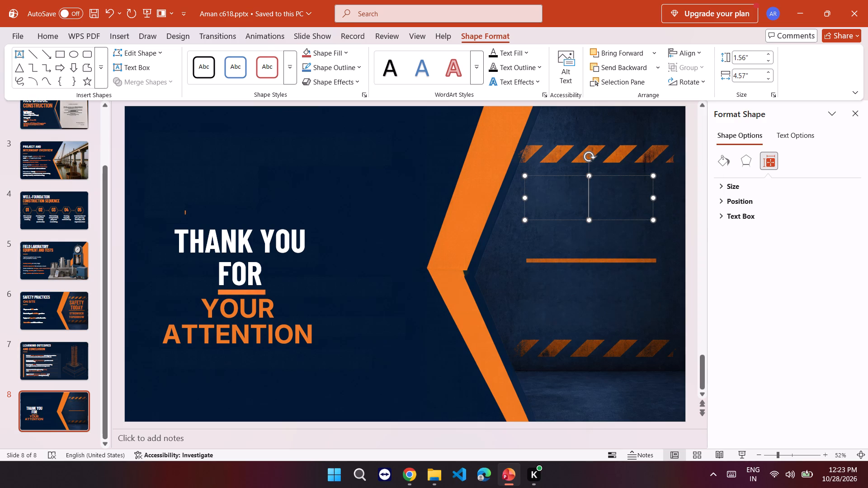
pyautogui.write('TH')
pyautogui.press('n')
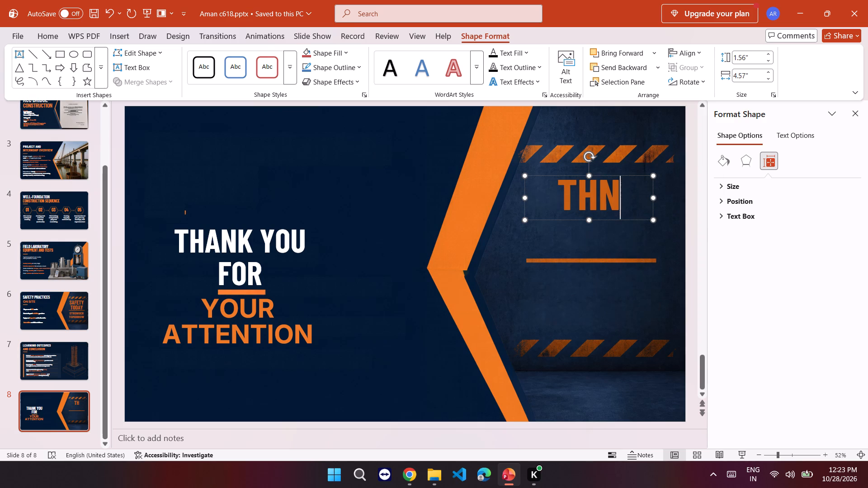
pyautogui.press('BackSpace')
pyautogui.write('ANK')
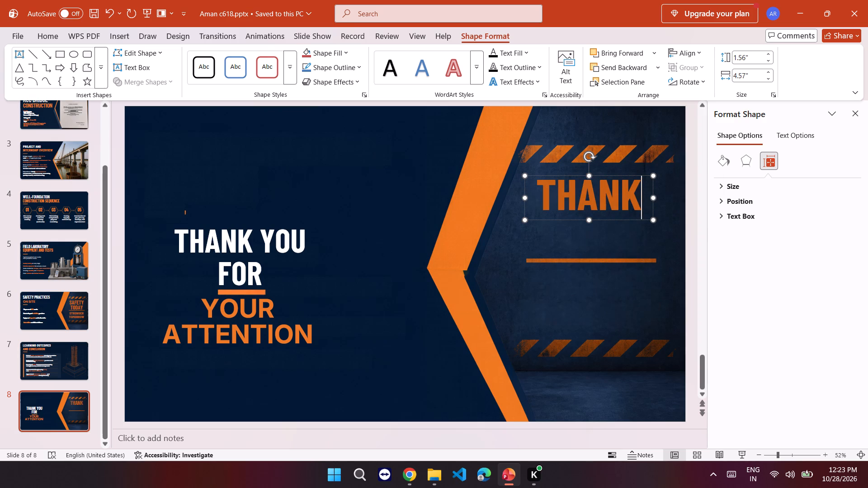
pyautogui.press('Return')
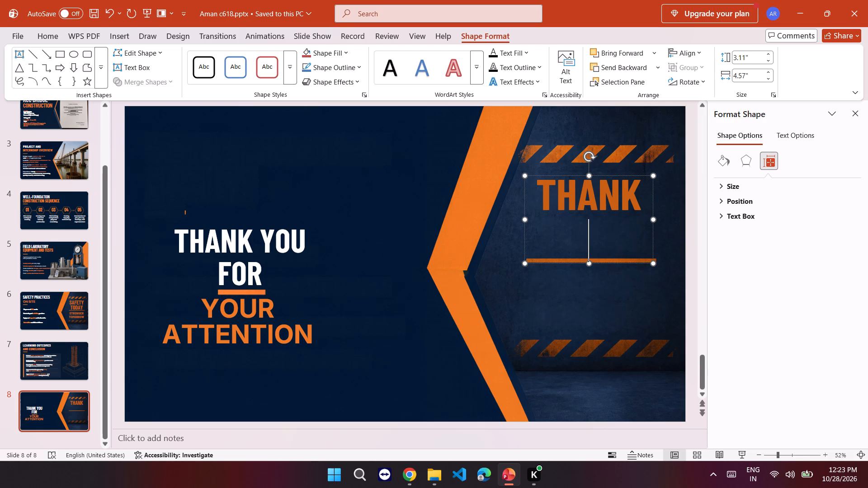
pyautogui.write('YOU')
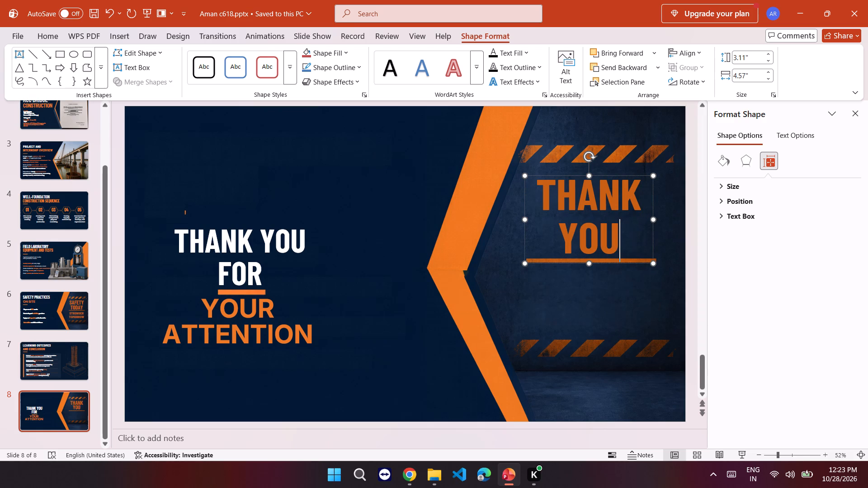
pyautogui.click(347, 265)
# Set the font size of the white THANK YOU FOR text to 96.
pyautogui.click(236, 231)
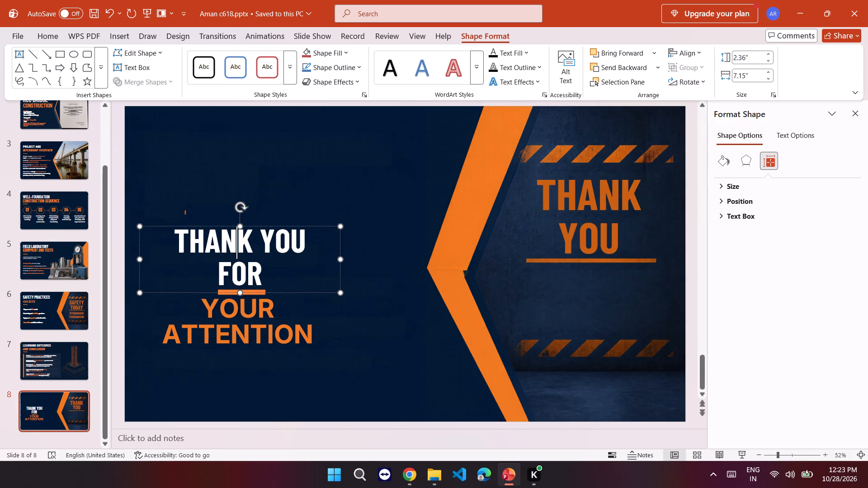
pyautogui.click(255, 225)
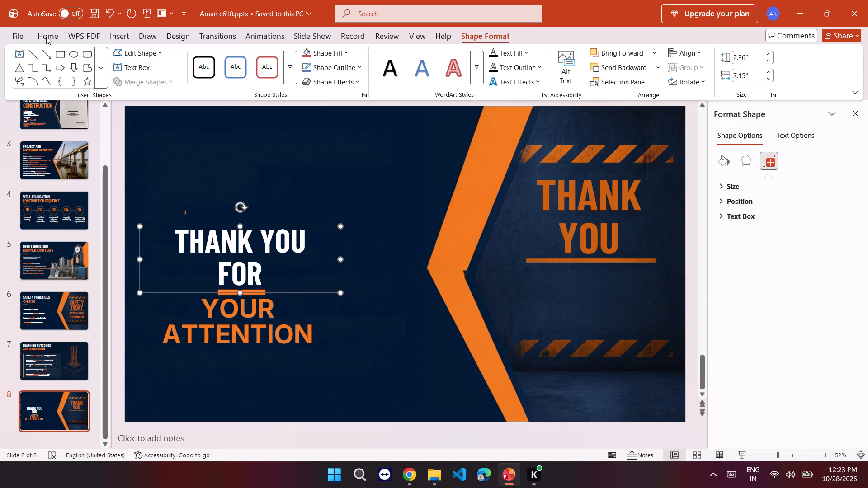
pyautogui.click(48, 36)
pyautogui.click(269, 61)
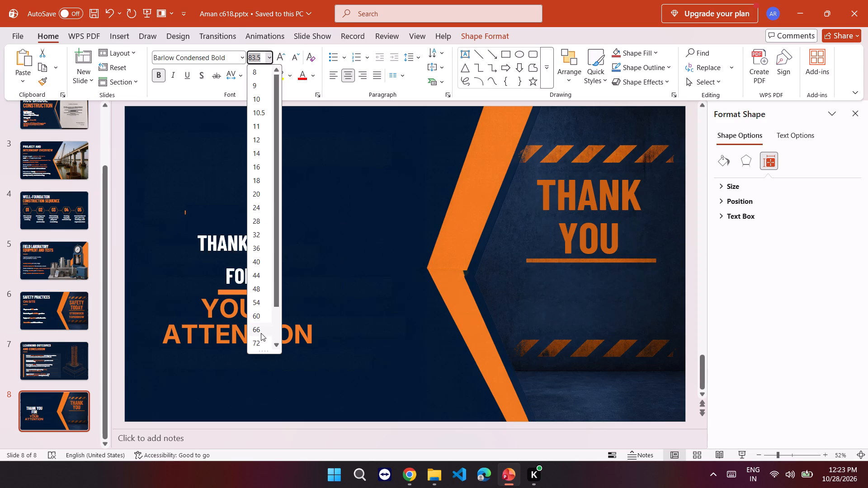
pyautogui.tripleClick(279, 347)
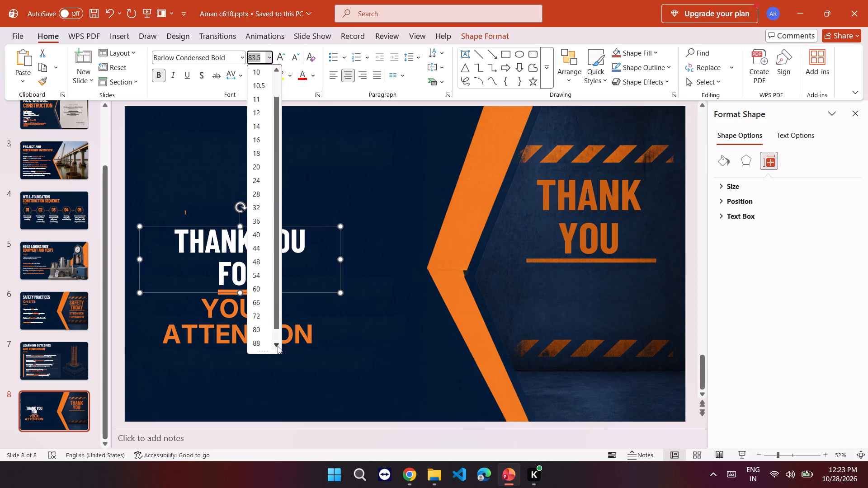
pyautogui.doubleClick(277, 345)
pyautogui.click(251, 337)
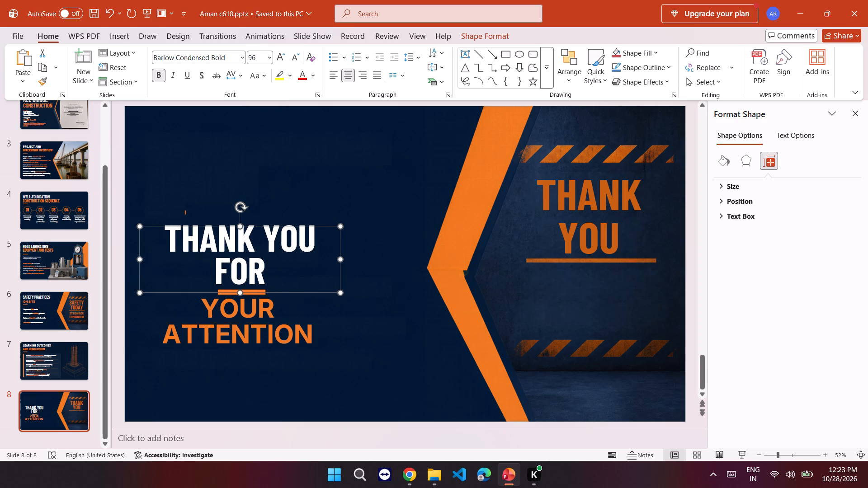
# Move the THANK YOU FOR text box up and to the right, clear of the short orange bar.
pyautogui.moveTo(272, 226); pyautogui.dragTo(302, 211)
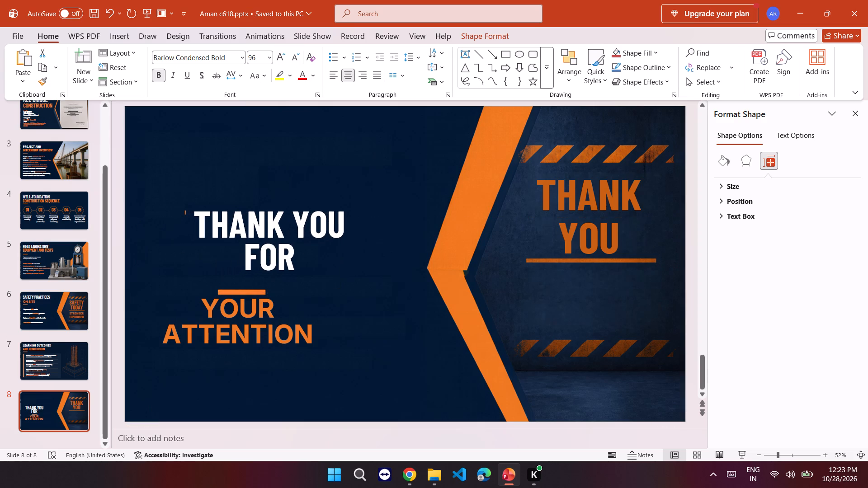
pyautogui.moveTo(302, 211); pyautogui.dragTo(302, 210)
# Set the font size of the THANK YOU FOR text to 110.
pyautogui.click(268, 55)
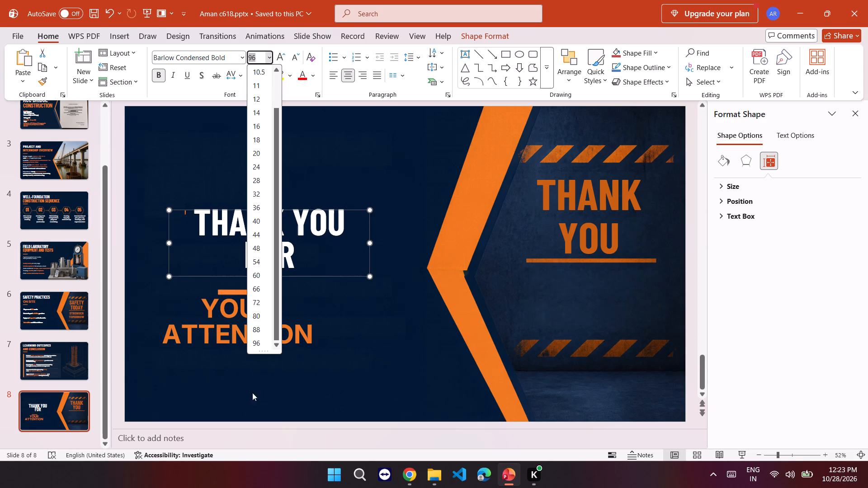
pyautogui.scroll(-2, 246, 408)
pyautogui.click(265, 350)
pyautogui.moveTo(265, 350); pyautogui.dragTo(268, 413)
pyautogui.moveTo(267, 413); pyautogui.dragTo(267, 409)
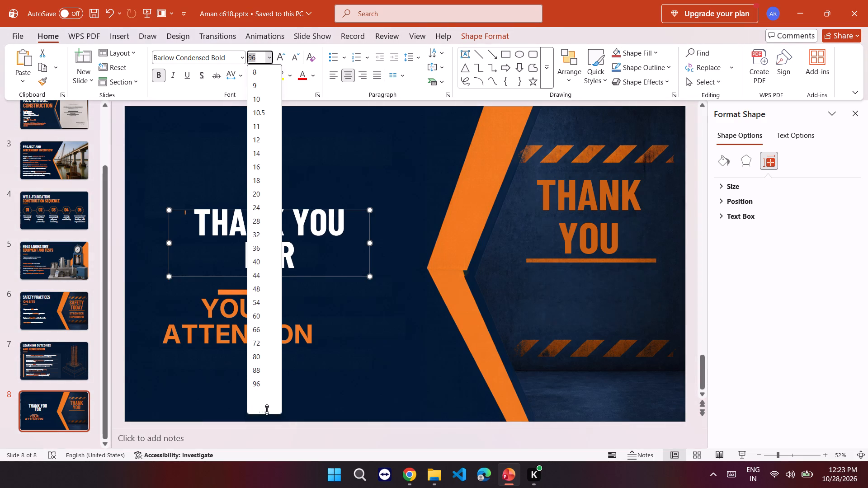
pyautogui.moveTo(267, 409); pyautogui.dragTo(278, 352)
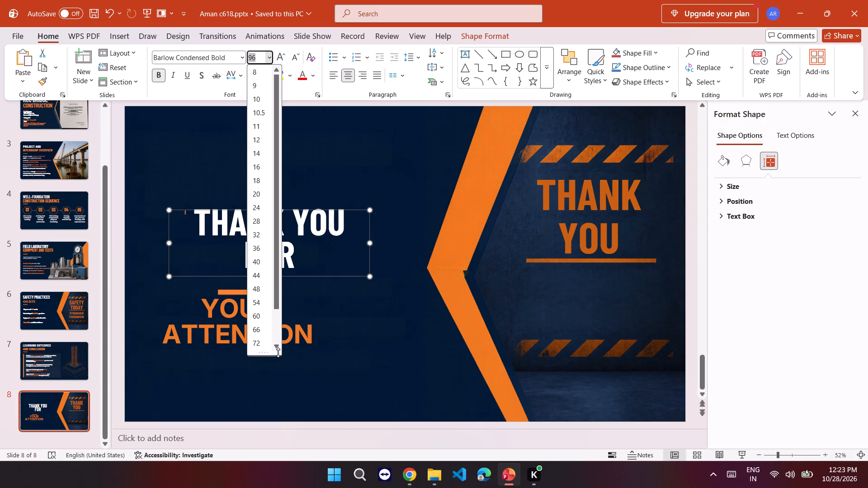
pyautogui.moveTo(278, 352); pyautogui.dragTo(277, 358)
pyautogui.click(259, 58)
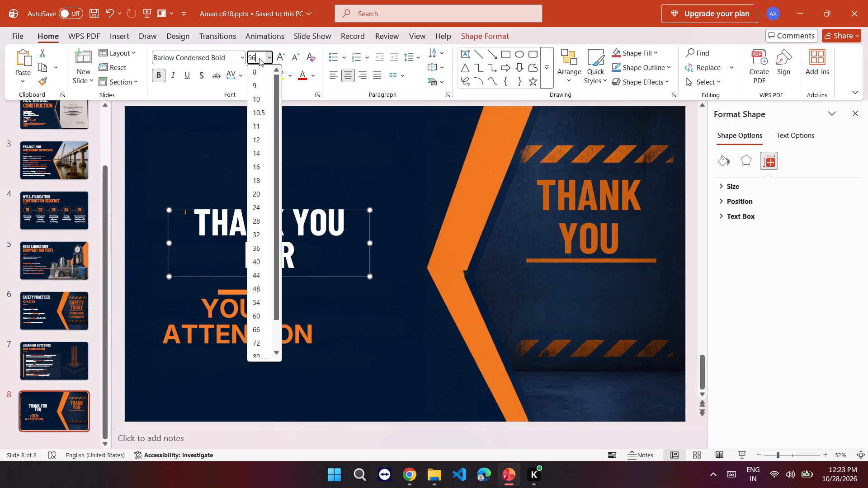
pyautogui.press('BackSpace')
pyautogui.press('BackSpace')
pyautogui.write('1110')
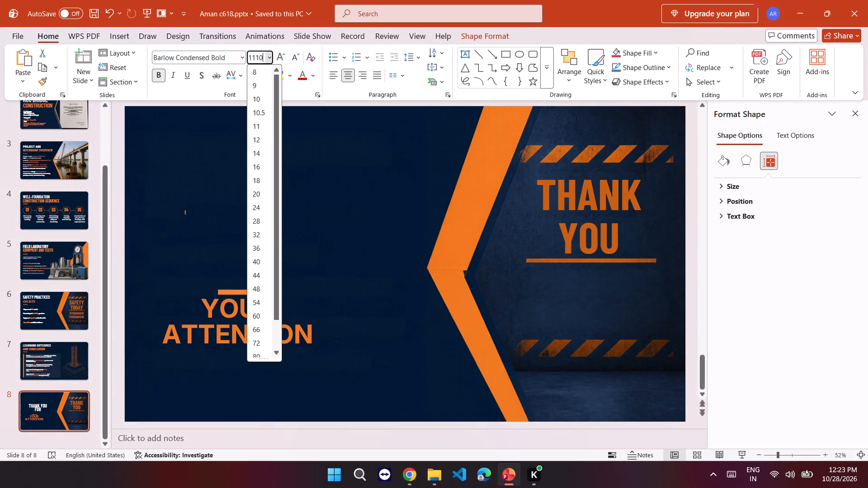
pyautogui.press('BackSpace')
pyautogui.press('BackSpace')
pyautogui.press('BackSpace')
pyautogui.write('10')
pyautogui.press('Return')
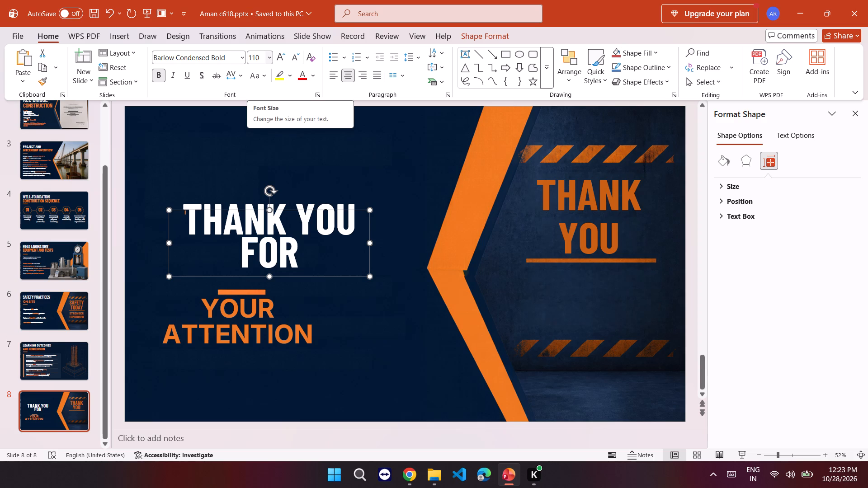
# Set the font size of the THANK YOU FOR text to 150.
pyautogui.click(259, 57)
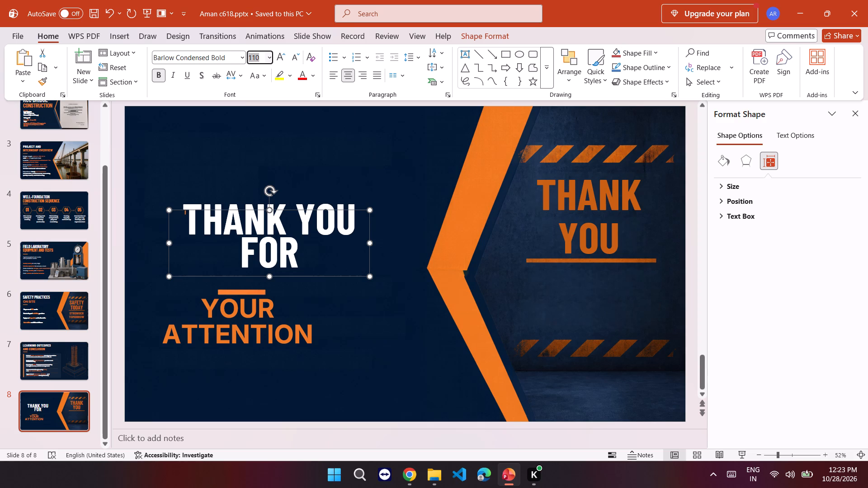
pyautogui.write('150')
pyautogui.press('Return')
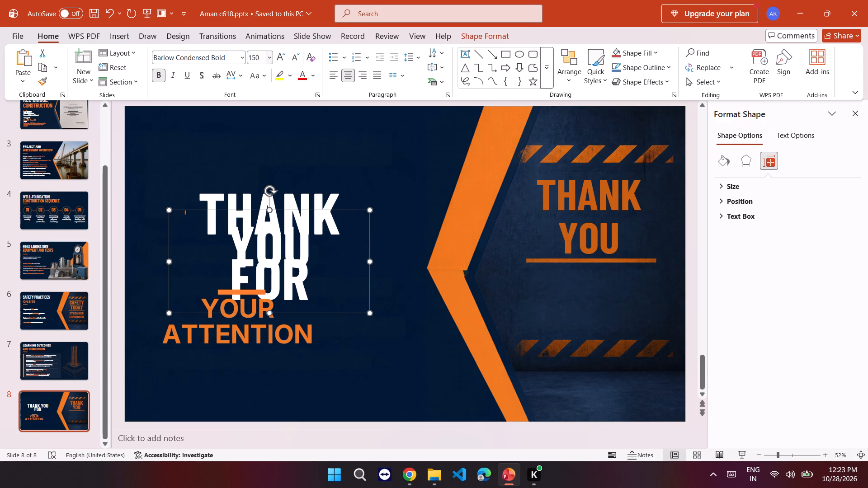
# Widen the THANK YOU FOR text box so THANK YOU fits on one line, and shift the box left.
pyautogui.moveTo(370, 261); pyautogui.dragTo(373, 260)
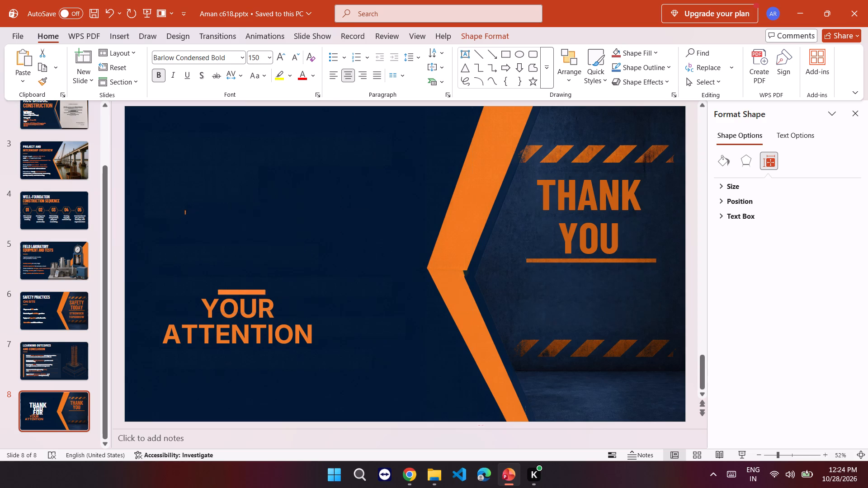
pyautogui.moveTo(373, 260); pyautogui.dragTo(450, 256)
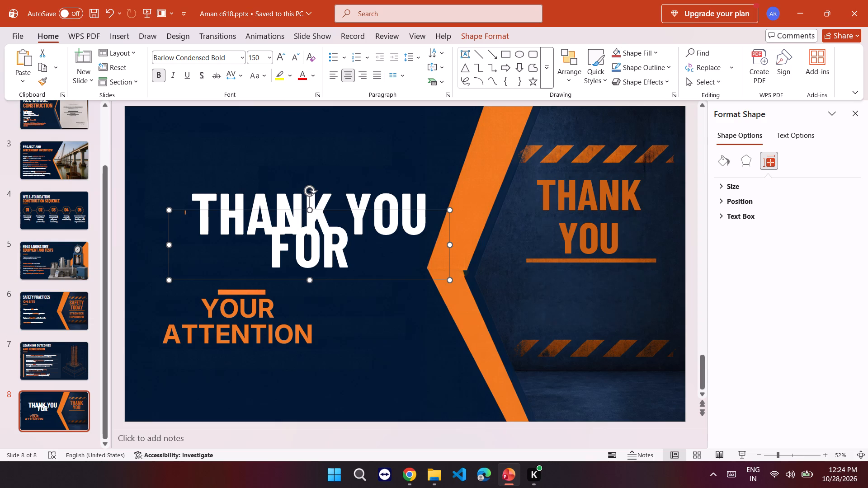
pyautogui.moveTo(298, 209); pyautogui.dragTo(255, 216)
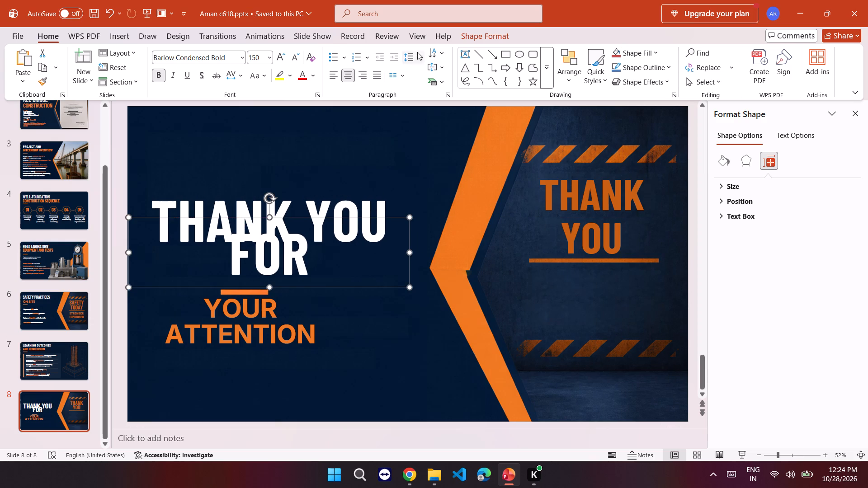
# Increase the line spacing of the THANK YOU FOR text so its two lines no longer overlap.
pyautogui.click(414, 53)
pyautogui.click(431, 70)
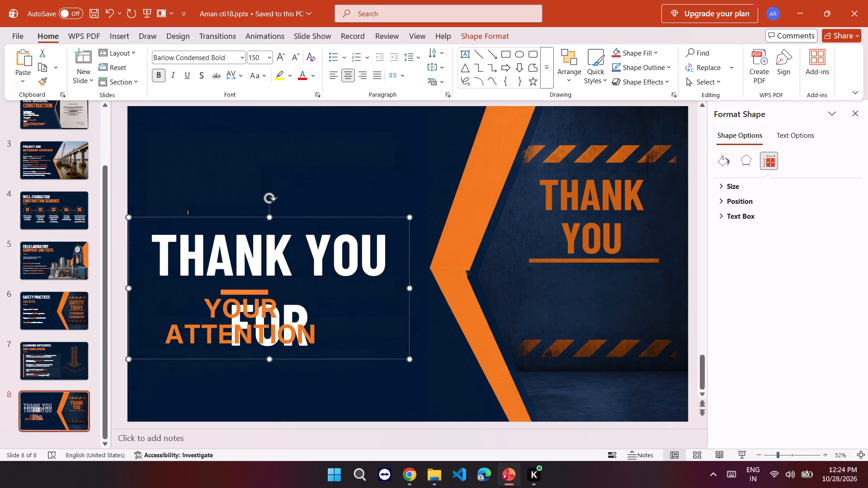
# Move the THANK YOU FOR text box up the slide so FOR sits above the short orange bar.
pyautogui.moveTo(309, 217); pyautogui.dragTo(312, 151)
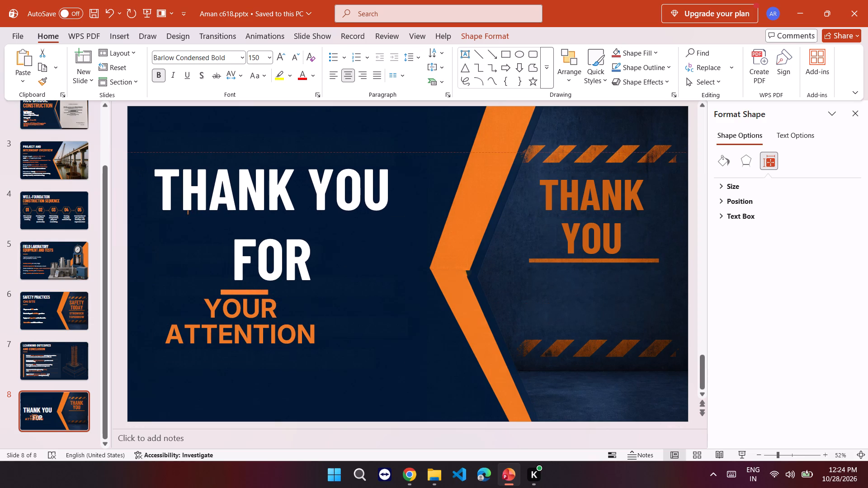
pyautogui.moveTo(312, 151); pyautogui.dragTo(317, 130)
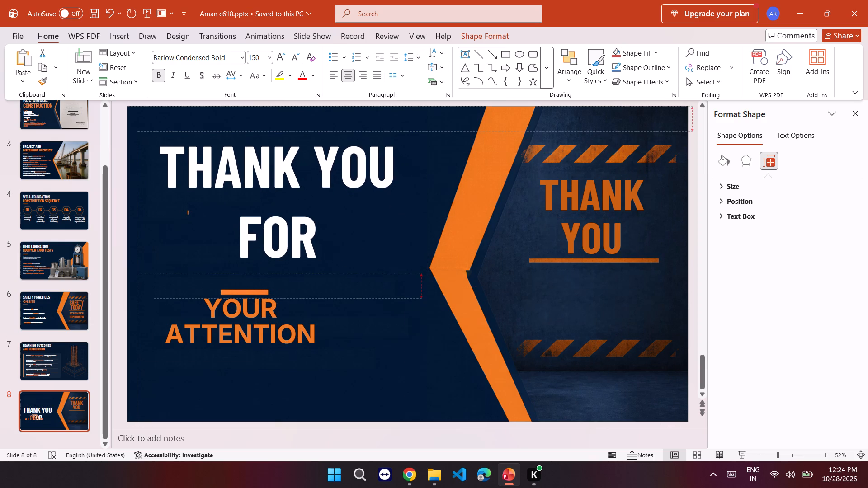
pyautogui.moveTo(317, 130); pyautogui.dragTo(313, 130)
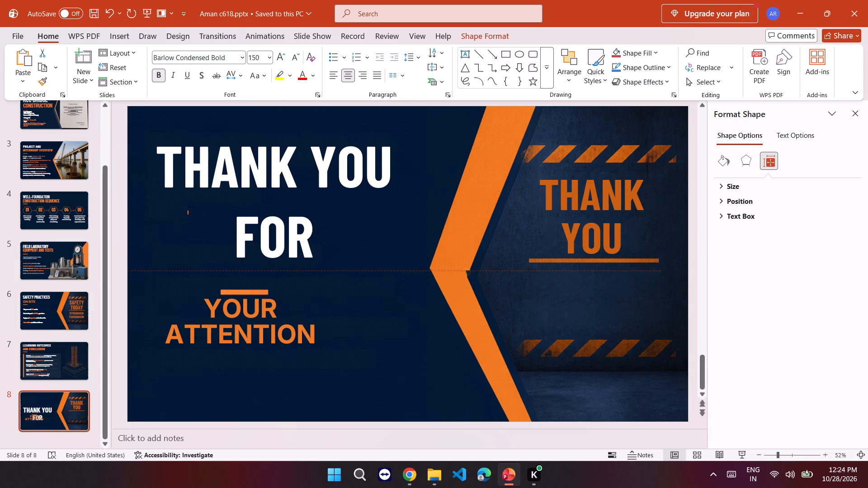
pyautogui.moveTo(313, 130); pyautogui.dragTo(312, 127)
# Move the short orange bar up beneath FOR, lengthen it to about twice its width, and centre it roughly under the word.
pyautogui.click(245, 294)
pyautogui.moveTo(245, 294); pyautogui.dragTo(251, 290)
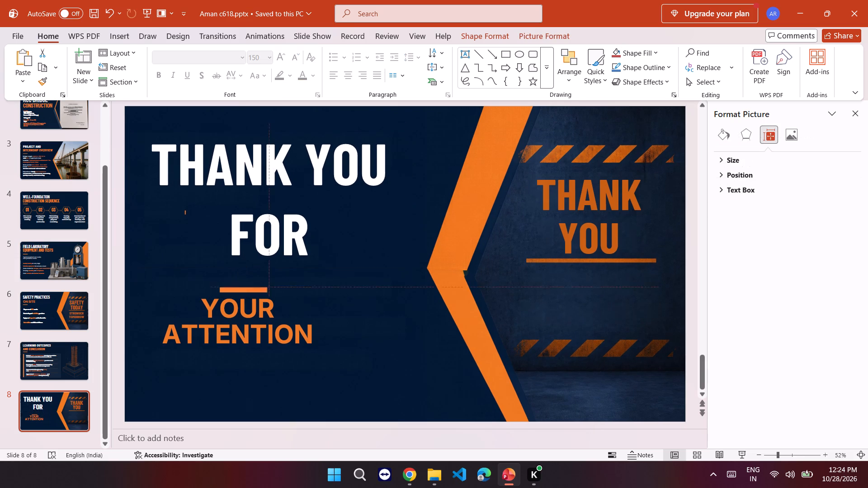
pyautogui.moveTo(251, 290); pyautogui.dragTo(257, 269)
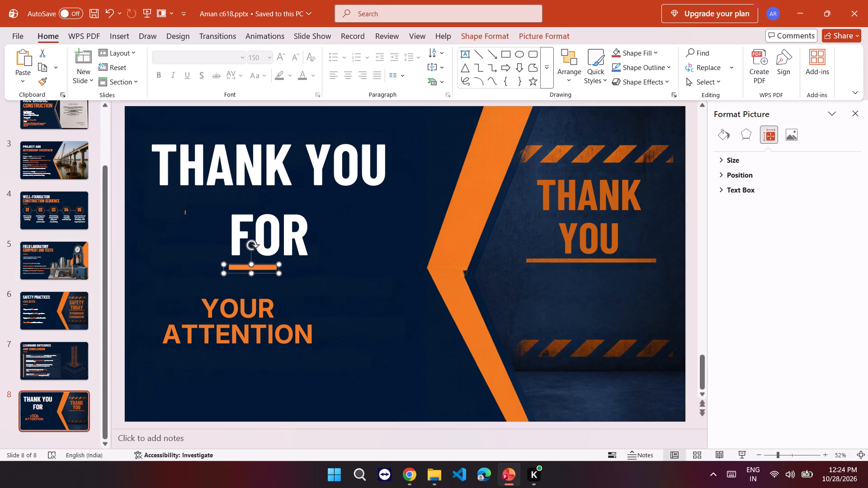
pyautogui.moveTo(278, 272); pyautogui.dragTo(345, 272)
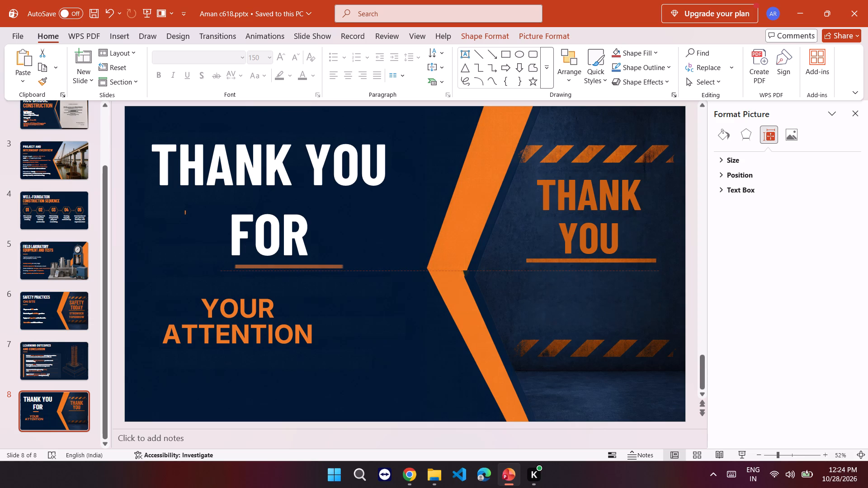
pyautogui.moveTo(345, 272); pyautogui.dragTo(342, 272)
pyautogui.moveTo(305, 266); pyautogui.dragTo(292, 264)
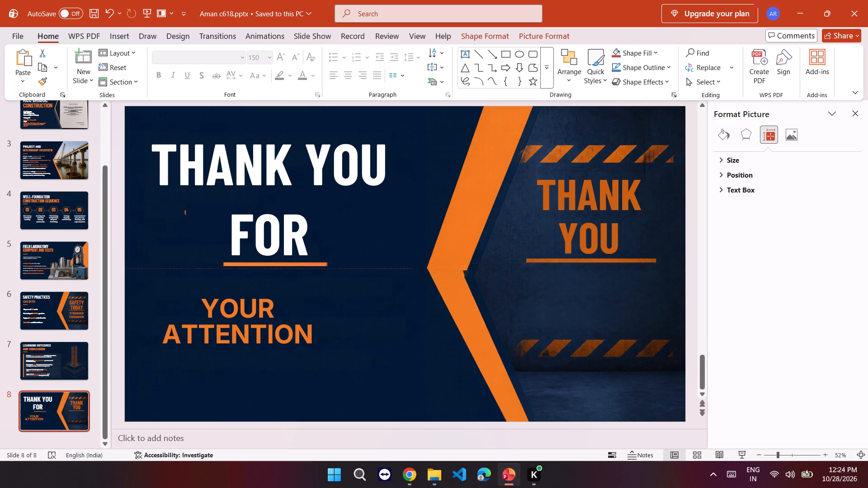
pyautogui.moveTo(292, 264); pyautogui.dragTo(294, 271)
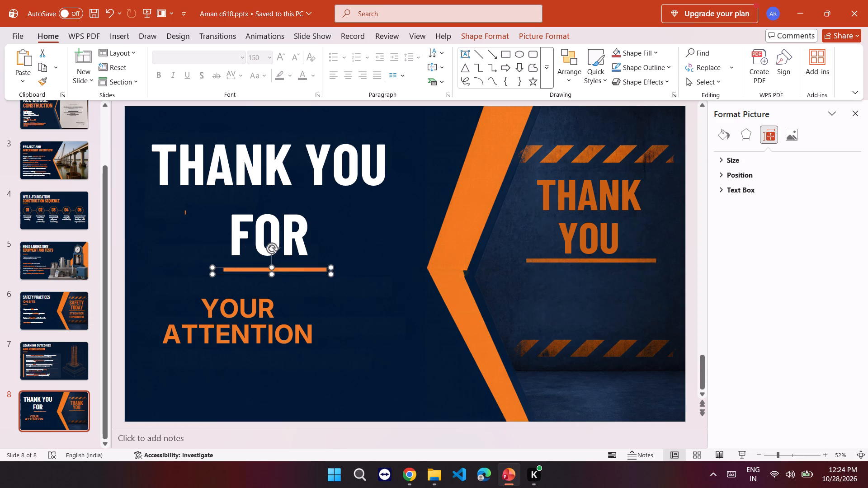
# Place a copy of the lengthened orange bar just above the original, directly under FOR.
pyautogui.rightClick(294, 271)
pyautogui.click(286, 270)
pyautogui.moveTo(286, 268); pyautogui.dragTo(285, 263, button='right')
pyautogui.click(313, 284)
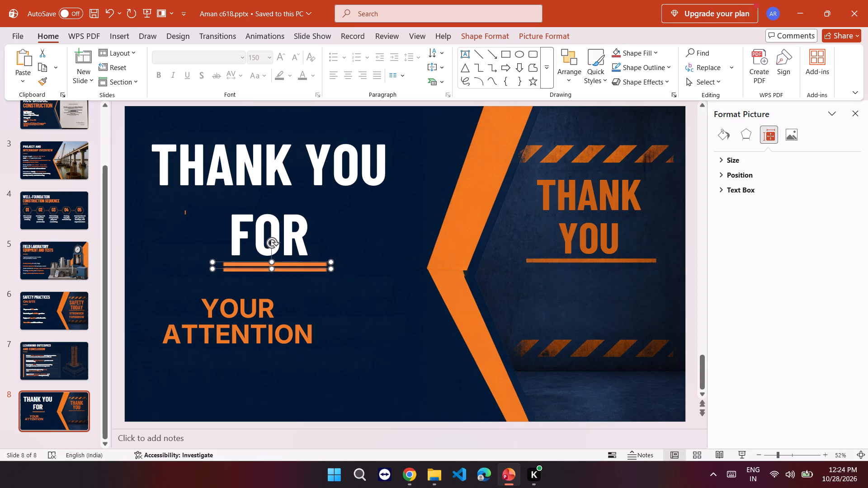
# Change the upper bar copy from its picture fill to a solid white fill.
pyautogui.click(732, 138)
pyautogui.click(839, 290)
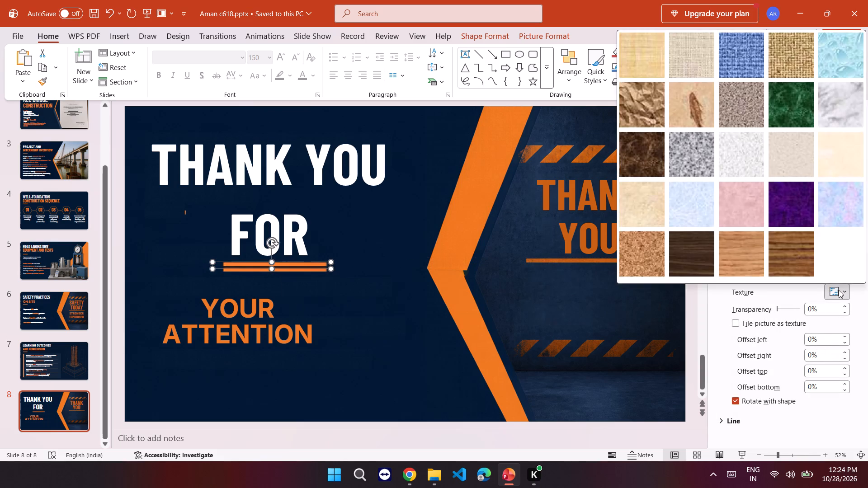
pyautogui.click(839, 290)
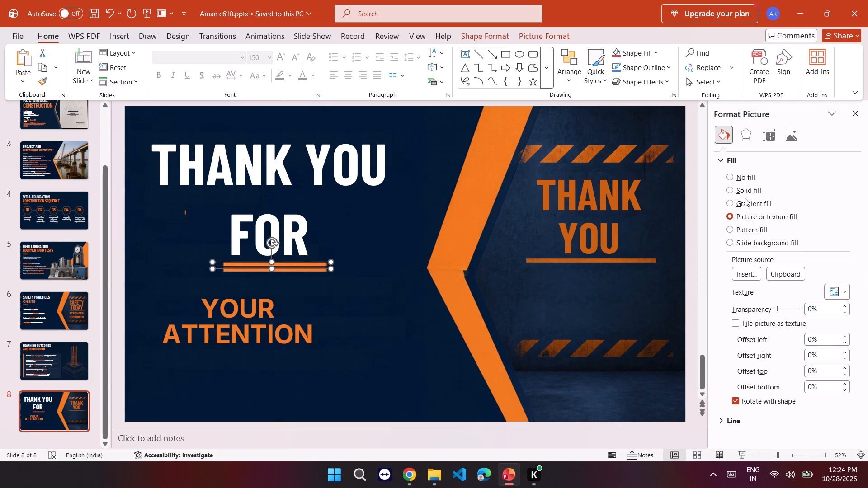
pyautogui.click(736, 194)
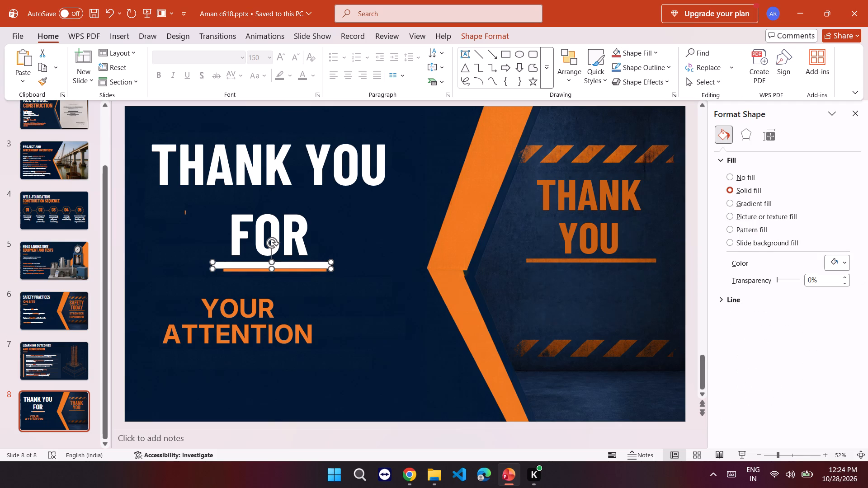
# Shorten the white bar from its left end and line it up directly above the orange bar.
pyautogui.moveTo(214, 268); pyautogui.dragTo(231, 266)
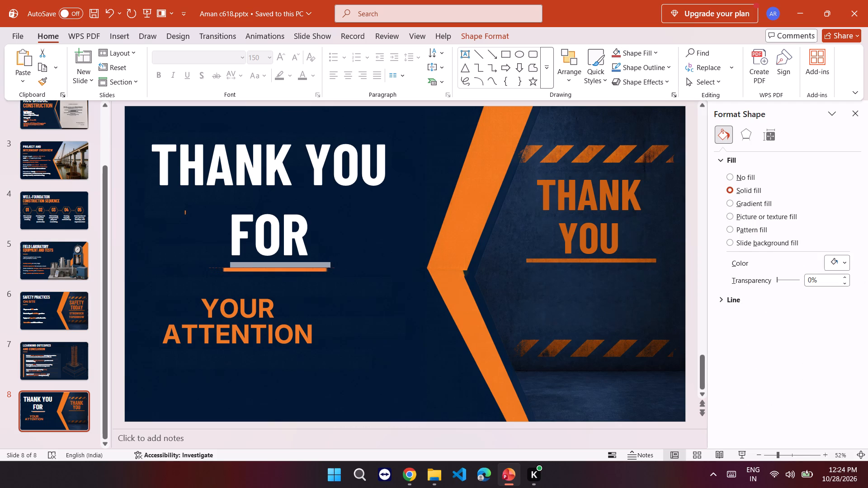
pyautogui.moveTo(231, 266); pyautogui.dragTo(225, 265)
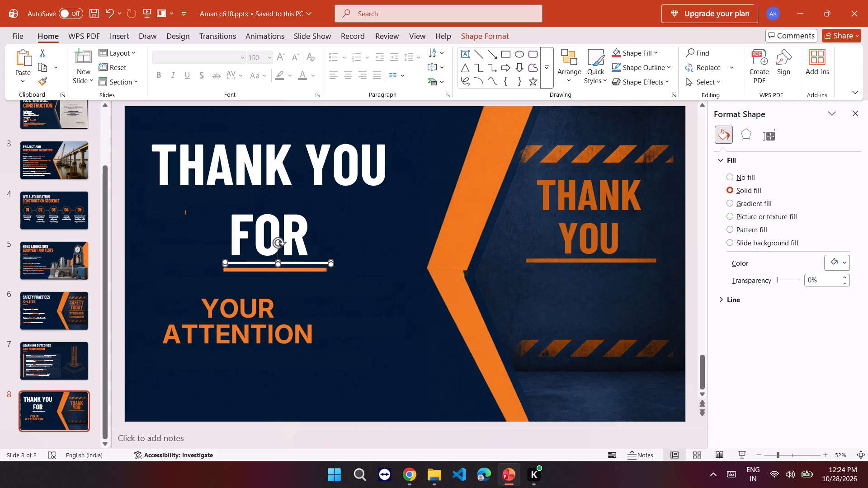
pyautogui.moveTo(278, 265); pyautogui.dragTo(277, 269)
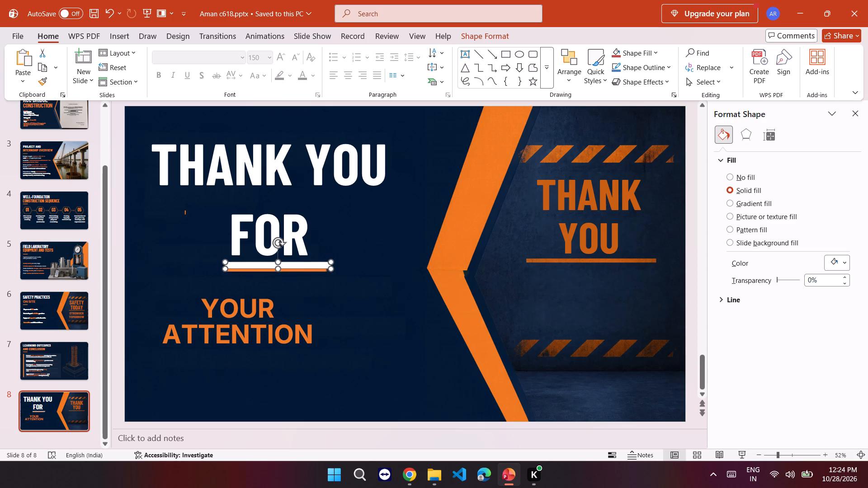
pyautogui.moveTo(303, 264); pyautogui.dragTo(299, 263)
# Change the lower bar beneath FOR from its picture fill to a solid orange fill.
pyautogui.click(297, 270)
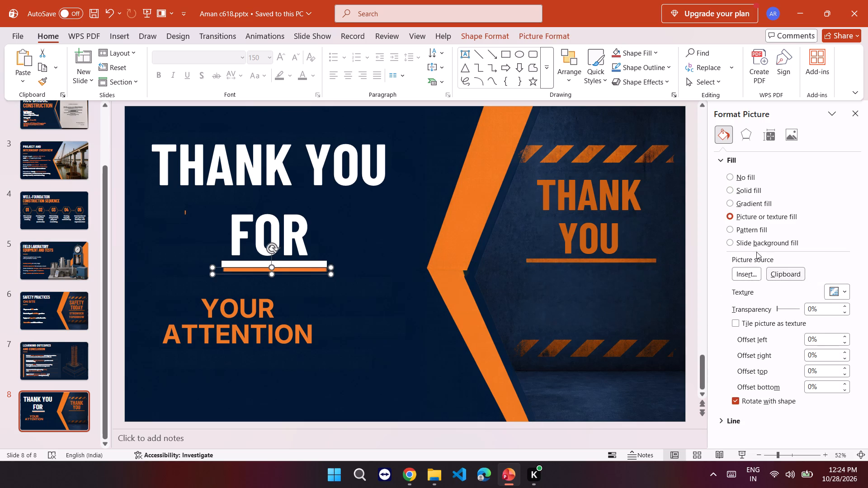
pyautogui.click(747, 190)
pyautogui.click(842, 261)
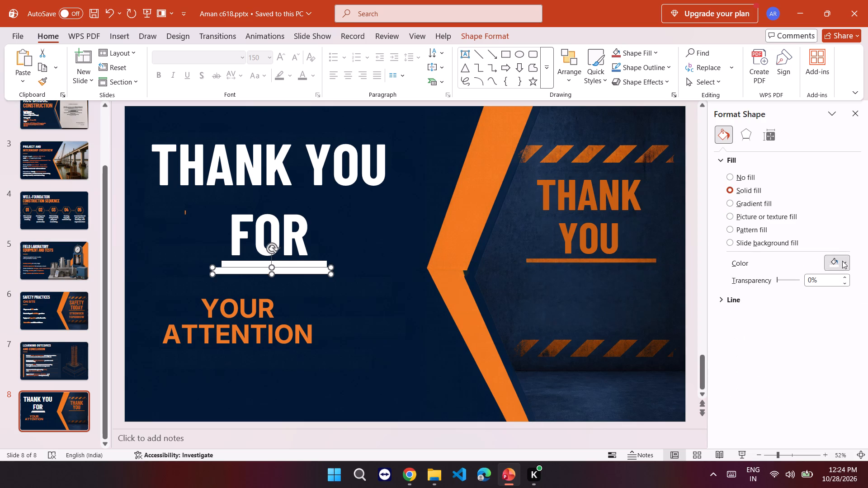
pyautogui.click(722, 214)
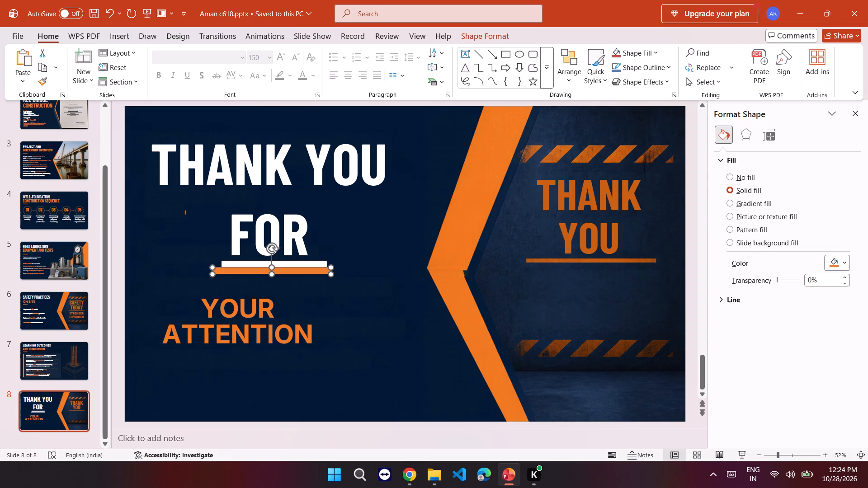
# Shorten the orange bar to the white bar's width and align it directly beneath the white bar.
pyautogui.moveTo(307, 272); pyautogui.dragTo(308, 276)
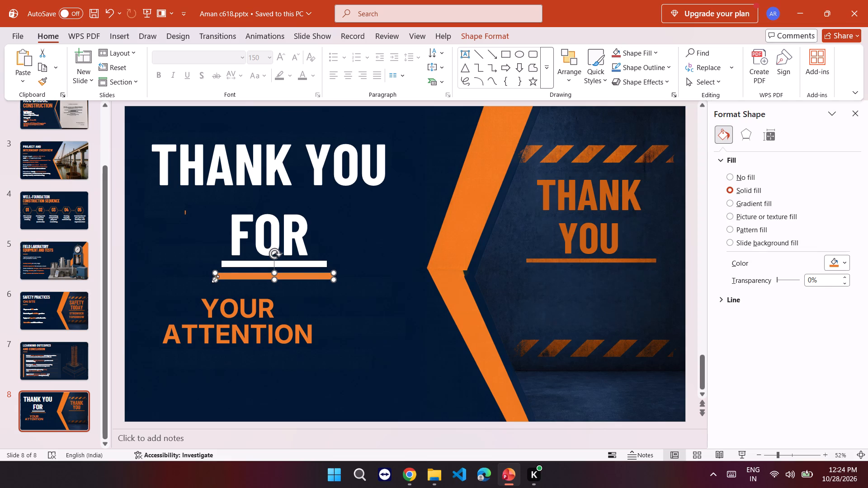
pyautogui.moveTo(215, 279); pyautogui.dragTo(221, 279)
pyautogui.moveTo(241, 278); pyautogui.dragTo(240, 273)
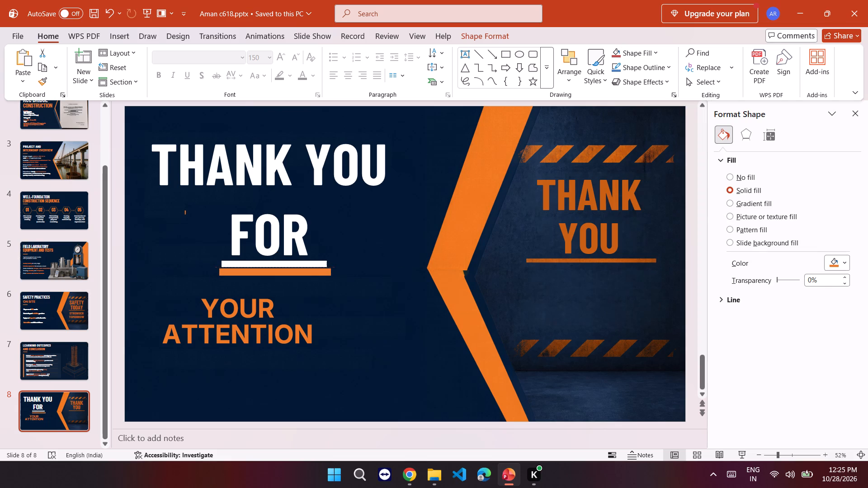
pyautogui.moveTo(240, 273); pyautogui.dragTo(240, 273)
pyautogui.moveTo(331, 276); pyautogui.dragTo(321, 276)
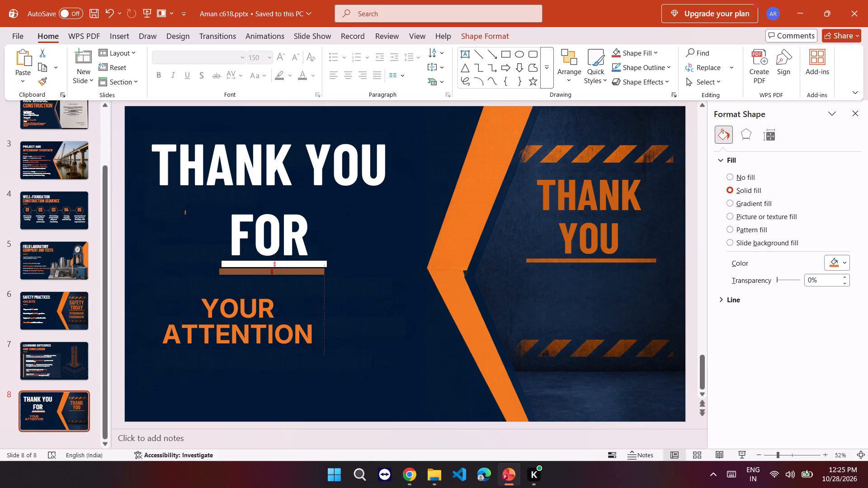
pyautogui.moveTo(321, 276); pyautogui.dragTo(326, 277)
pyautogui.click(306, 272)
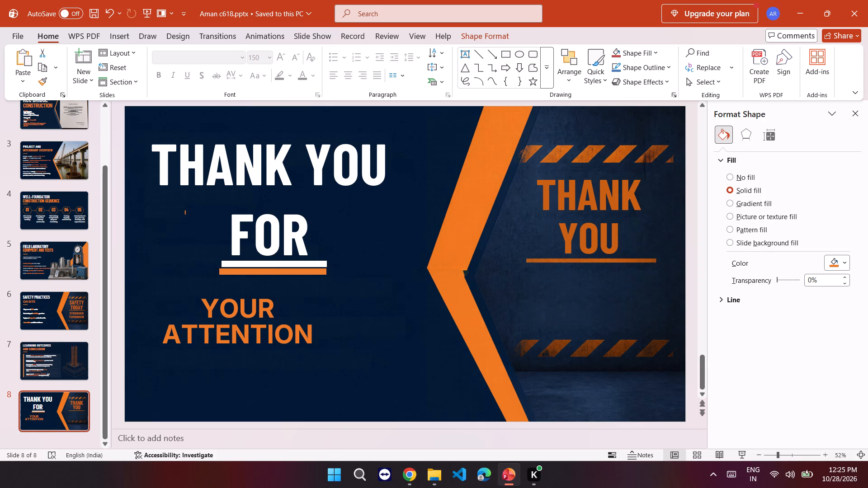
pyautogui.click(220, 274)
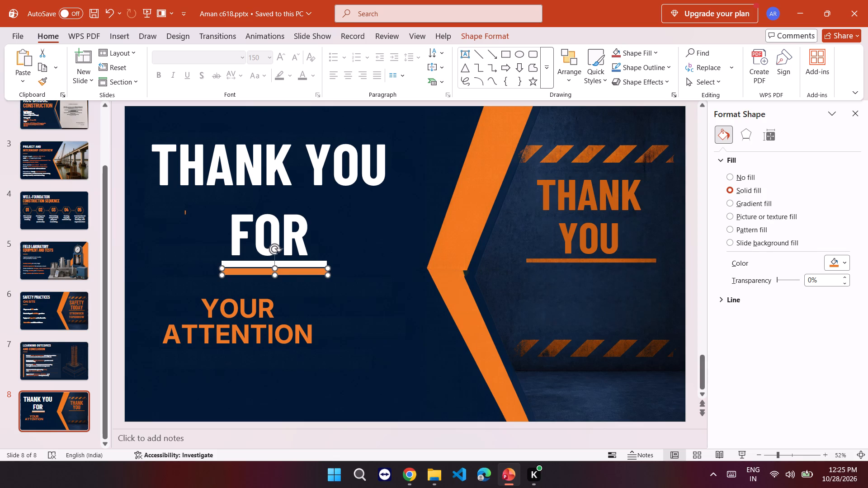
pyautogui.click(244, 272)
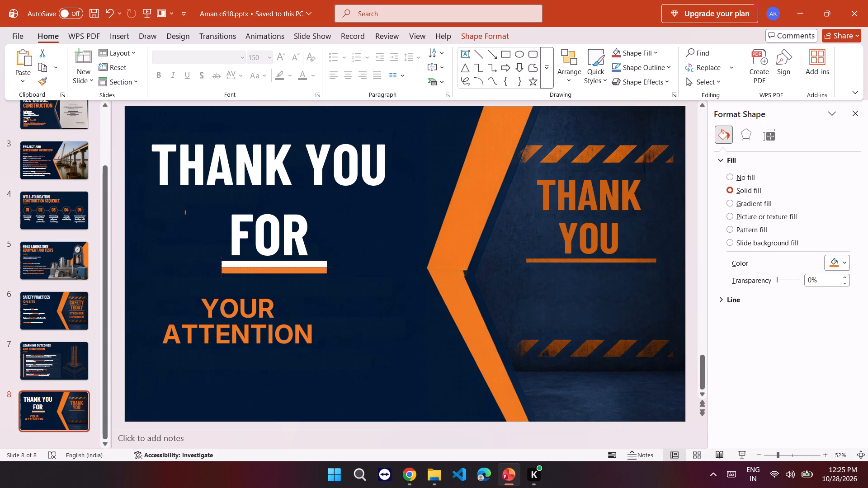
# Move the YOUR ATTENTION text up so it sits centred just beneath the white and orange bars.
pyautogui.click(245, 328)
pyautogui.moveTo(259, 297); pyautogui.dragTo(295, 289)
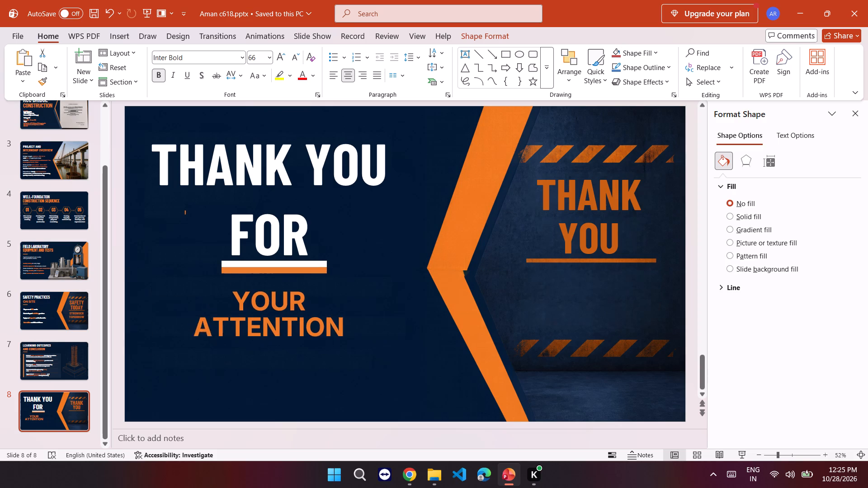
pyautogui.moveTo(295, 289); pyautogui.dragTo(297, 282)
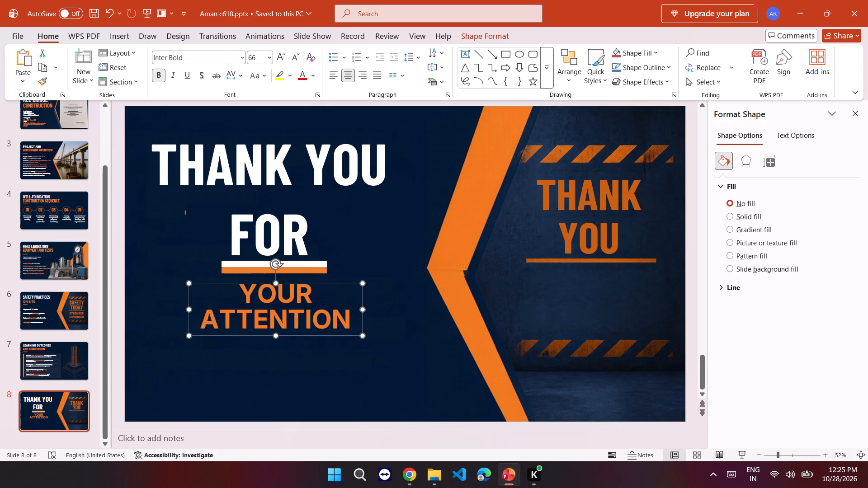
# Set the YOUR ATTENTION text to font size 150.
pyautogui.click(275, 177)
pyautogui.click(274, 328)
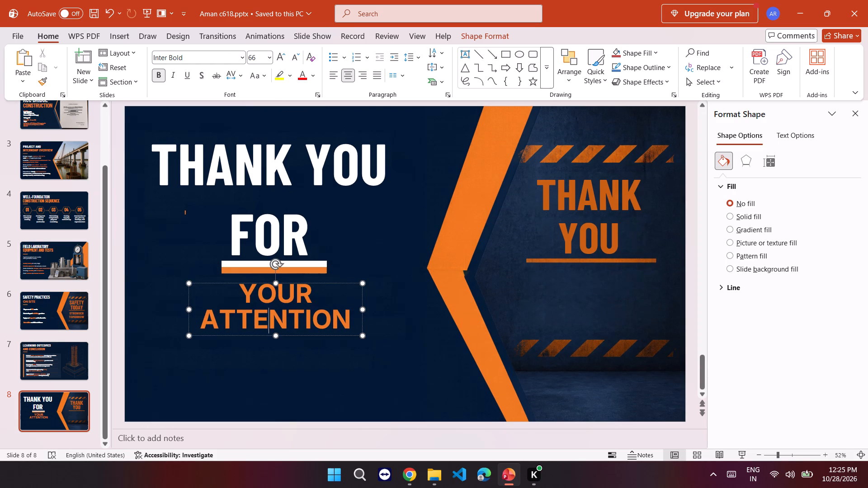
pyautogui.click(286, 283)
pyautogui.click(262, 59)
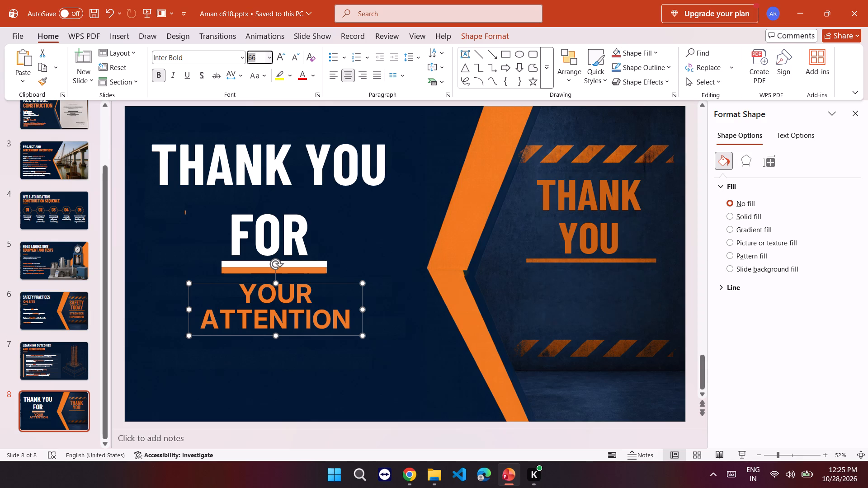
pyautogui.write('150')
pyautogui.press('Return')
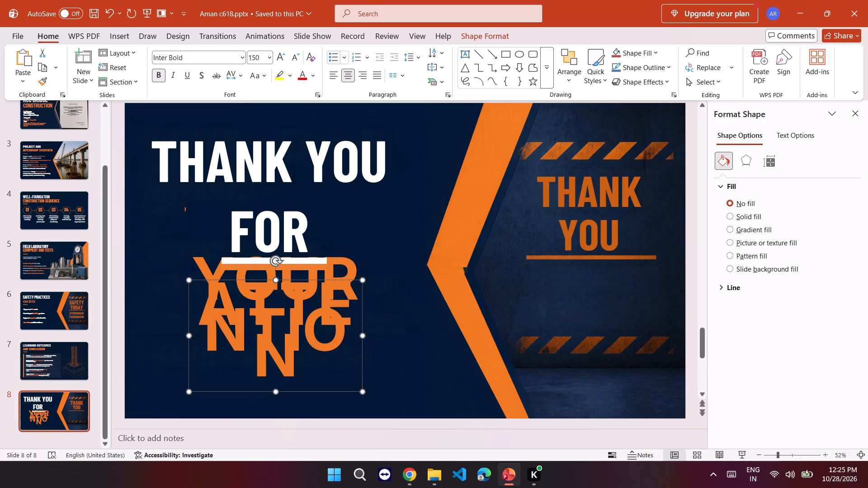
# Widen the YOUR ATTENTION text box and increase its line spacing so the lines no longer overlap.
pyautogui.moveTo(363, 335); pyautogui.dragTo(472, 328)
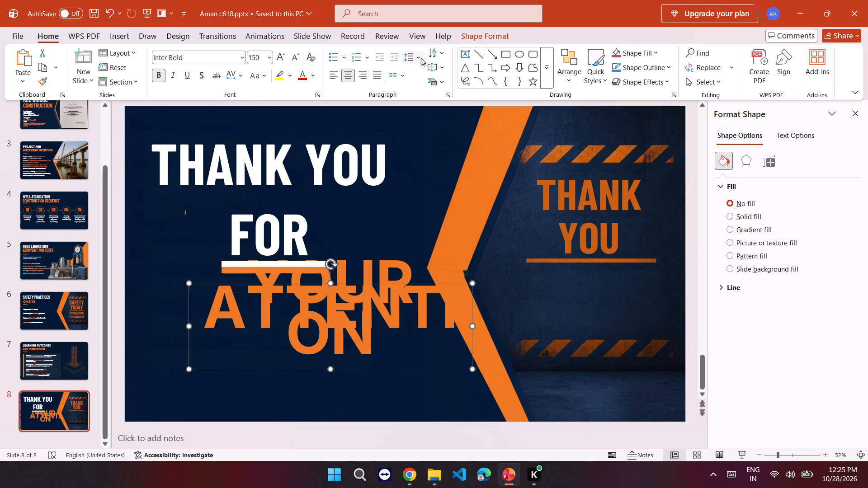
pyautogui.click(417, 57)
pyautogui.click(436, 71)
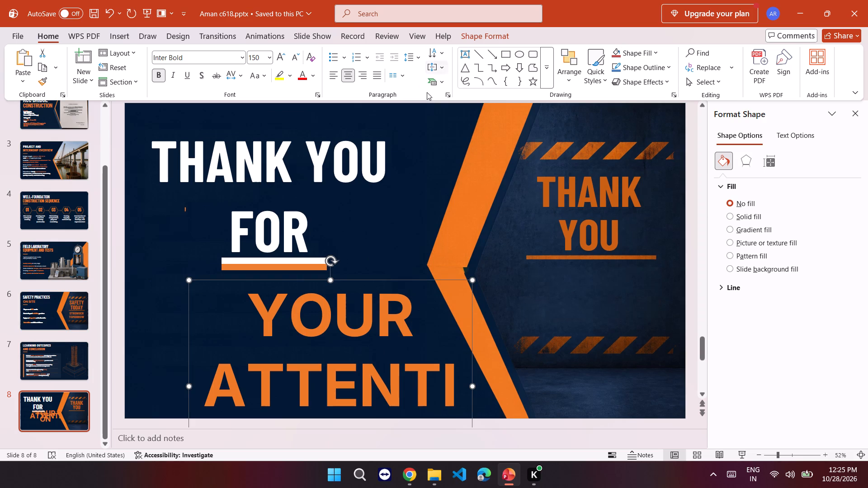
# Widen the YOUR ATTENTION box until ATTENTION fits on one line, and move it directly beneath the bars under FOR.
pyautogui.moveTo(370, 281); pyautogui.dragTo(331, 268)
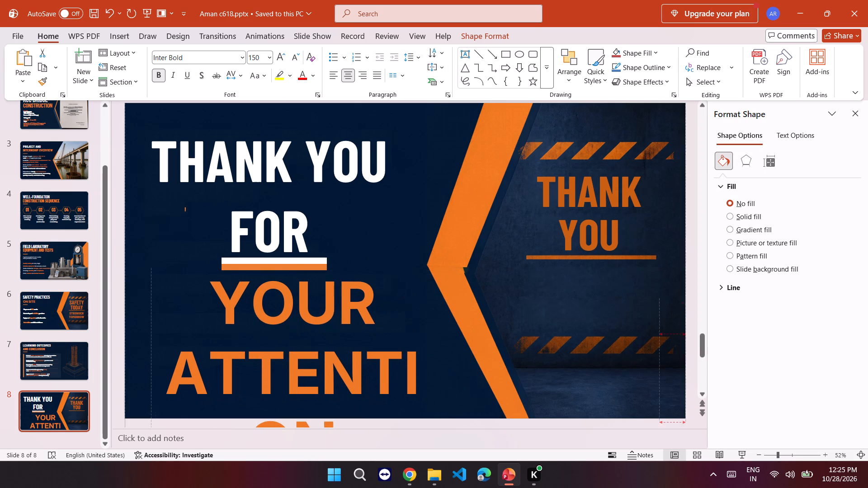
pyautogui.moveTo(331, 268); pyautogui.dragTo(331, 267)
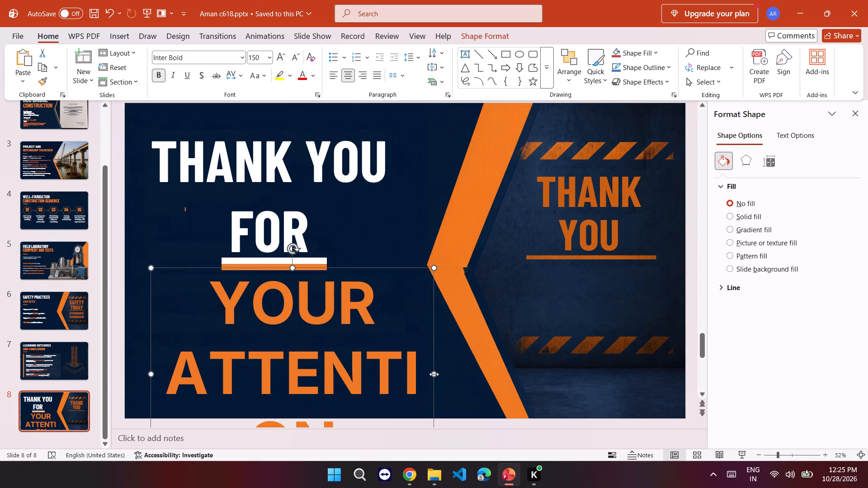
pyautogui.moveTo(434, 374); pyautogui.dragTo(549, 362)
pyautogui.moveTo(389, 266); pyautogui.dragTo(359, 261)
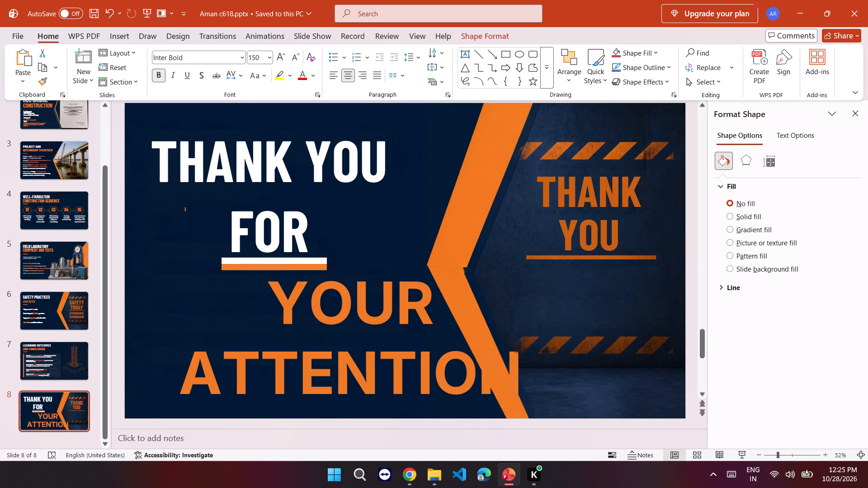
pyautogui.moveTo(359, 261); pyautogui.dragTo(340, 269)
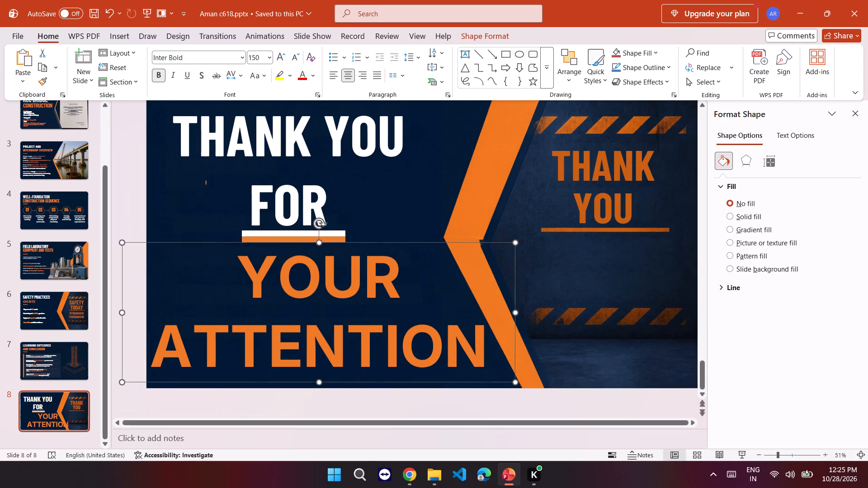
# Set the YOUR ATTENTION text to font size 120.
pyautogui.click(260, 57)
pyautogui.write('1210')
pyautogui.press('Return')
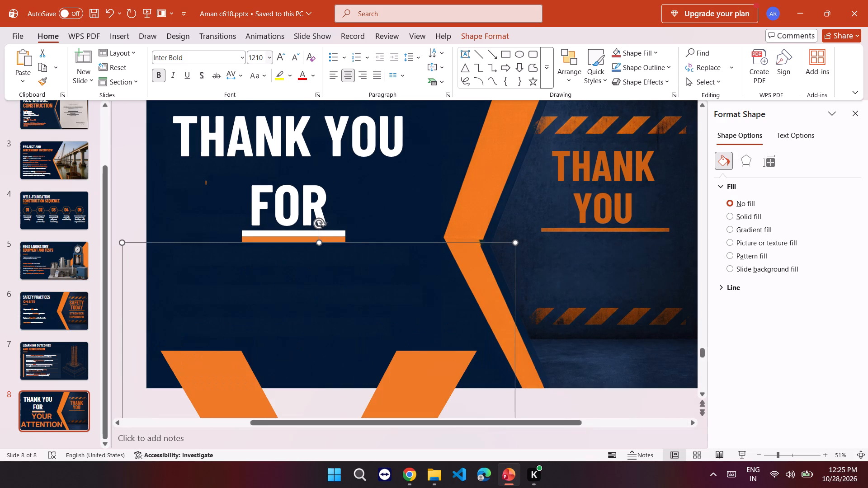
pyautogui.click(261, 57)
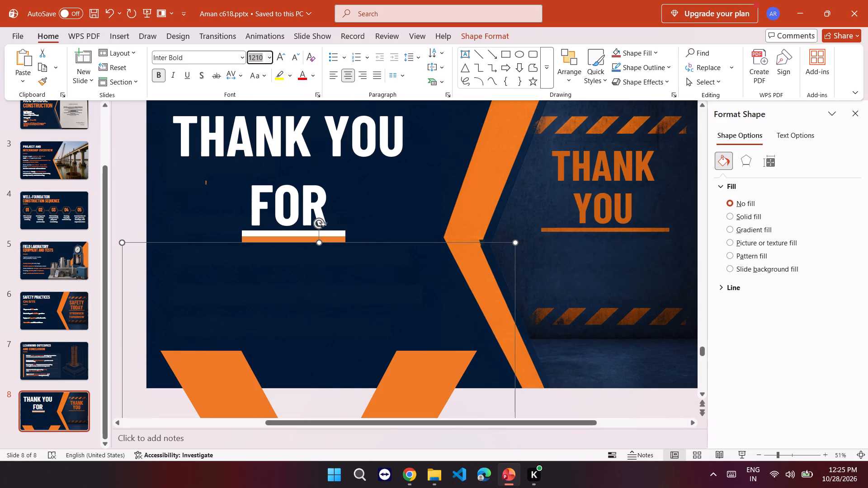
pyautogui.write('120')
pyautogui.press('Return')
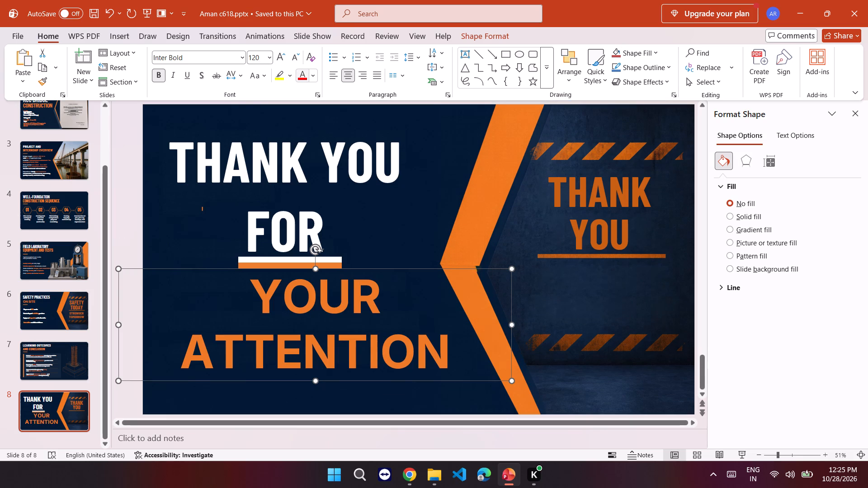
# Centre the YOUR ATTENTION text beneath the bars, keeping it clear of the orange chevron.
pyautogui.moveTo(377, 269); pyautogui.dragTo(359, 268)
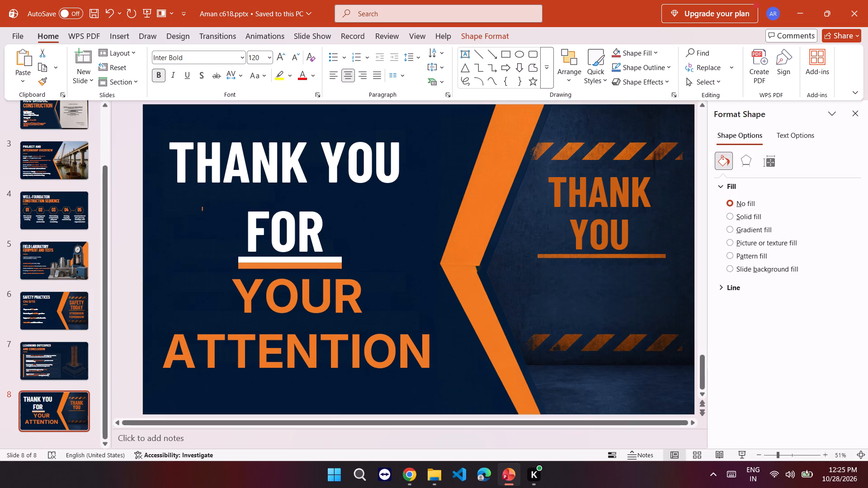
pyautogui.moveTo(359, 268); pyautogui.dragTo(353, 269)
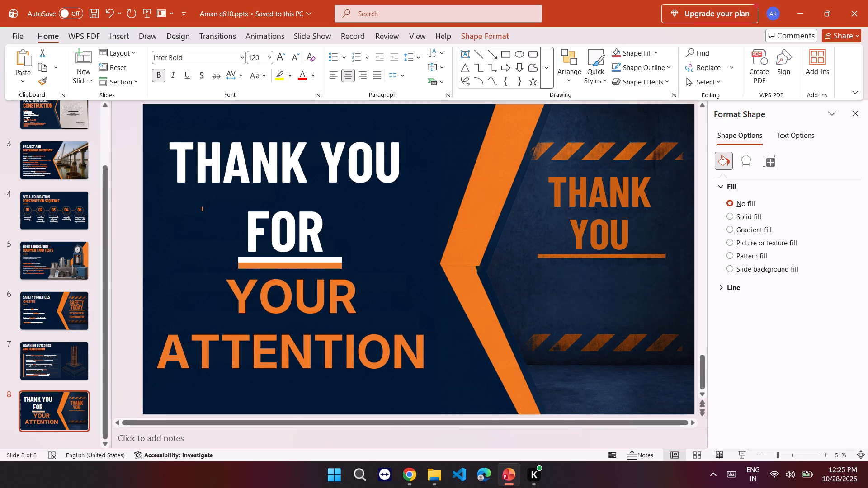
pyautogui.moveTo(353, 269); pyautogui.dragTo(353, 267)
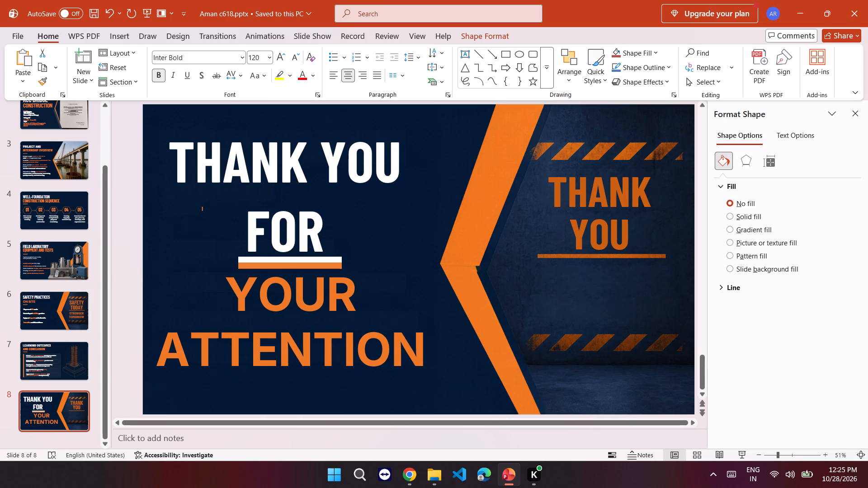
pyautogui.moveTo(353, 267); pyautogui.dragTo(354, 269)
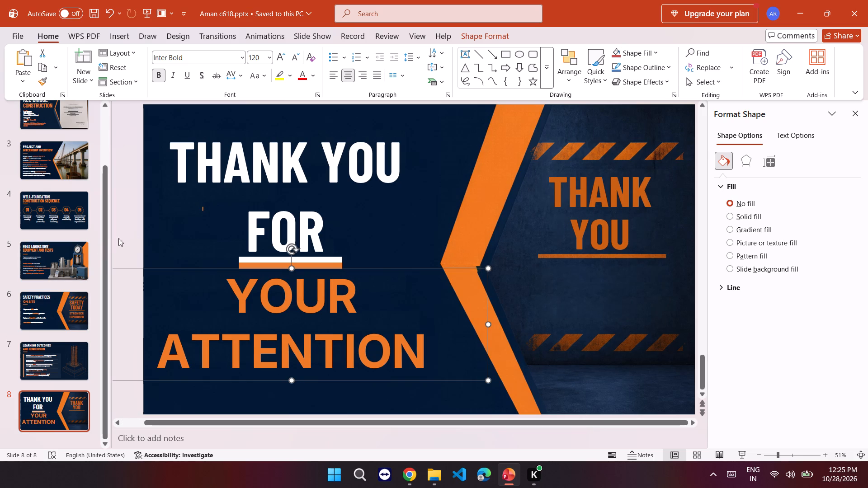
pyautogui.click(136, 230)
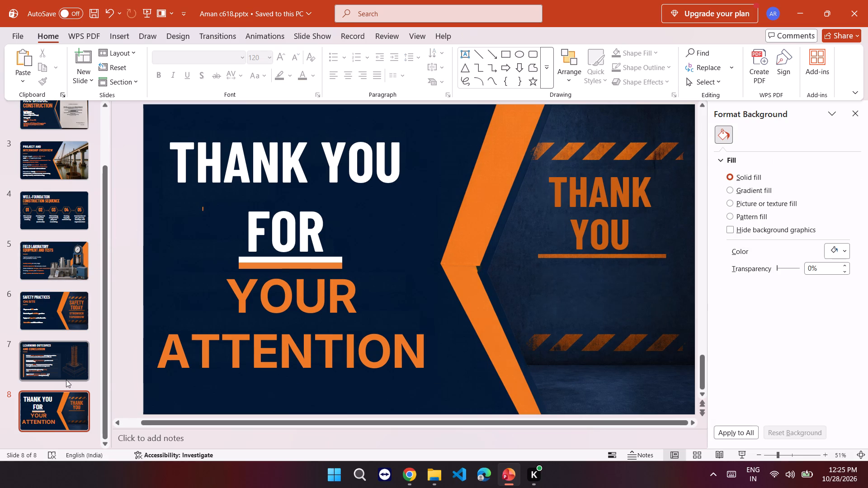
# Review the earlier slides in reverse order, from Learning Outcomes and Conclusion back to Project and Internship Overview.
pyautogui.click(74, 356)
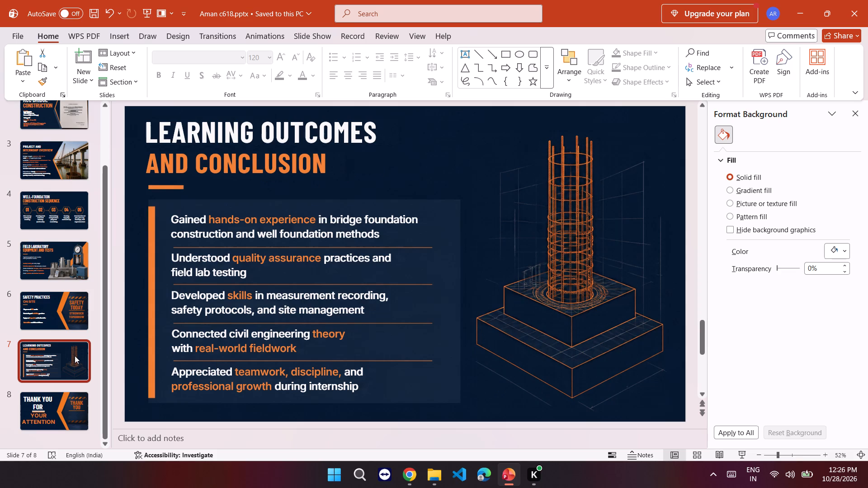
pyautogui.click(67, 320)
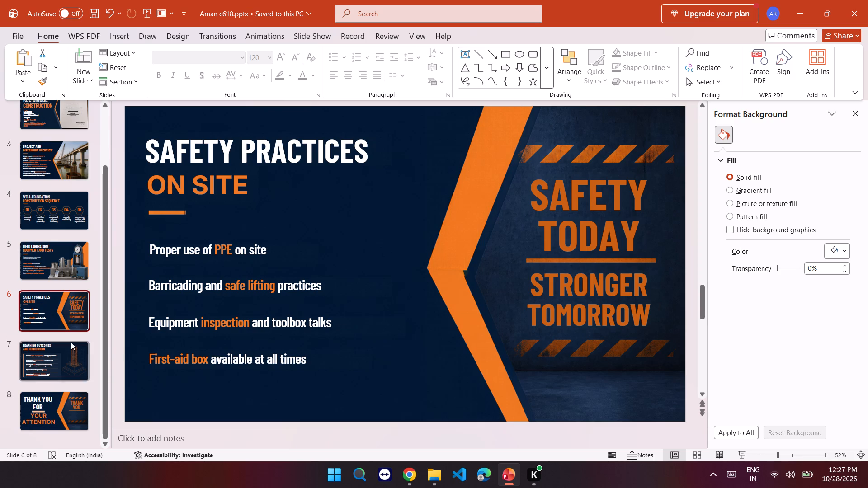
pyautogui.click(48, 270)
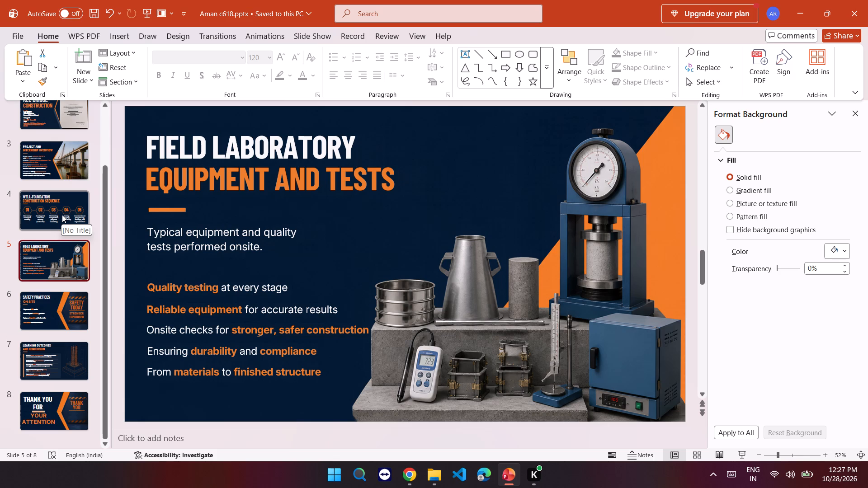
pyautogui.click(51, 216)
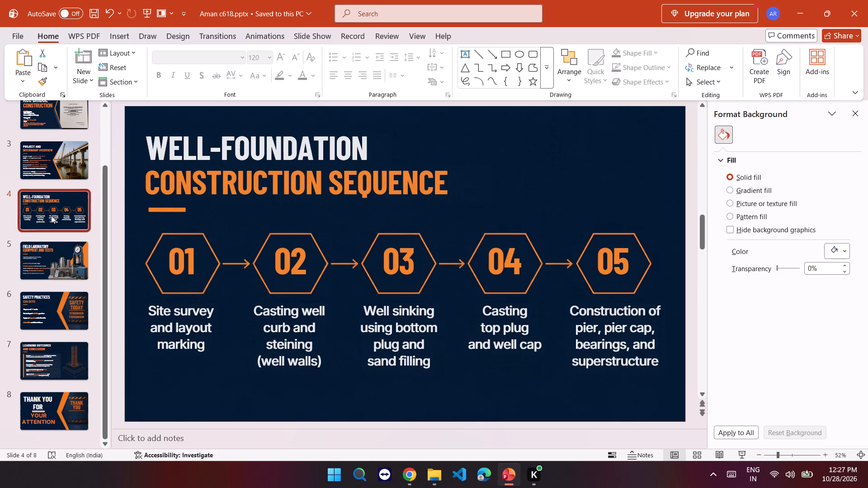
pyautogui.scroll(2, 51, 216)
pyautogui.click(51, 219)
pyautogui.scroll(1, 52, 219)
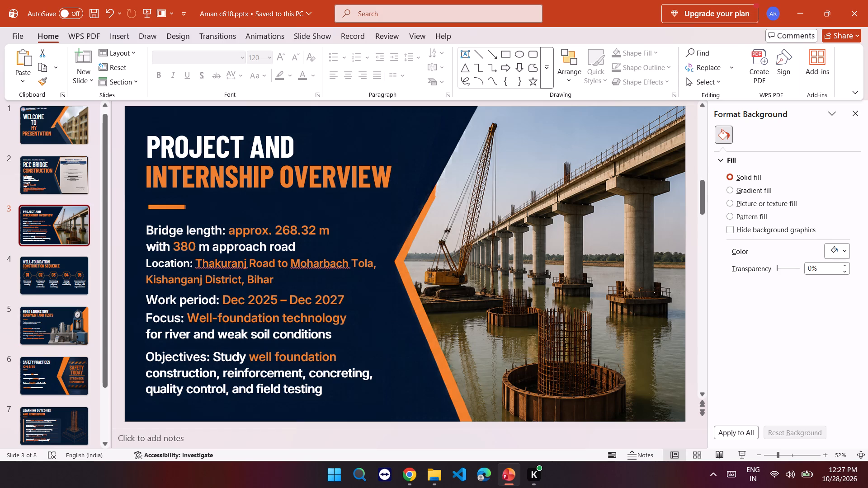
# Nudge the Work period line on the Project and Internship Overview slide slightly upward, towards the Location text.
pyautogui.click(182, 301)
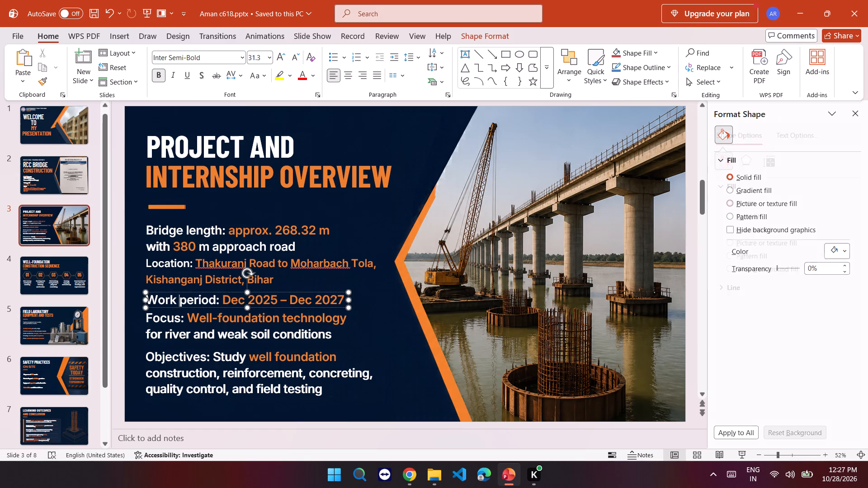
pyautogui.click(185, 293)
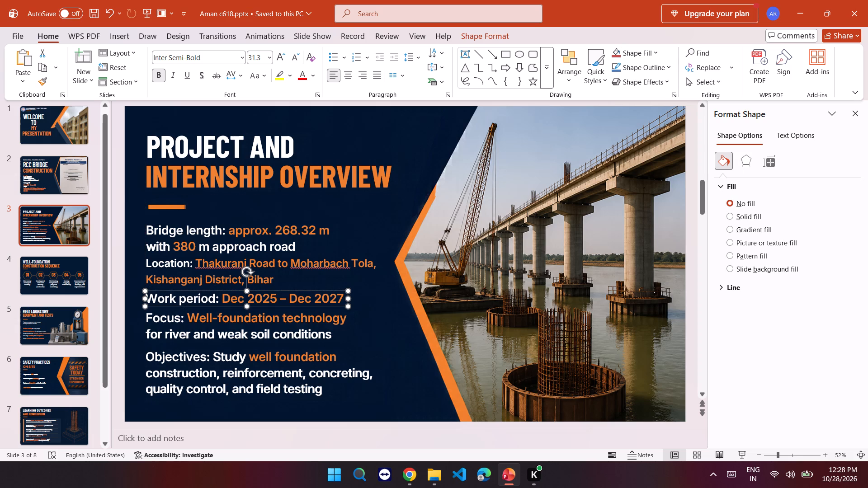
# Check the RCC Bridge Construction slide, and reread the Objectives paragraph on the Project and Internship Overview slide.
pyautogui.click(51, 175)
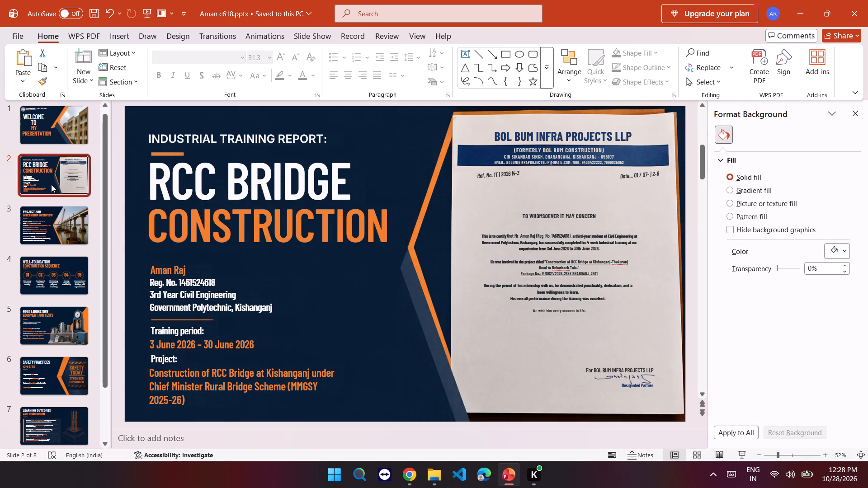
pyautogui.click(53, 219)
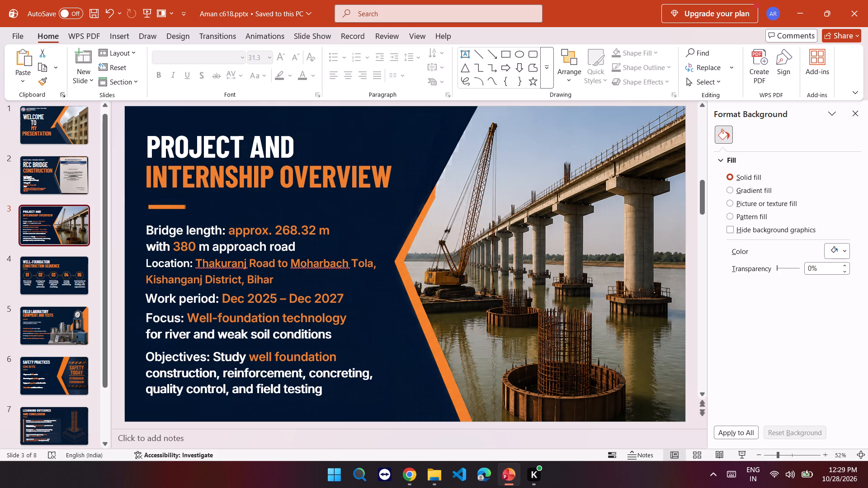
pyautogui.moveTo(212, 356); pyautogui.dragTo(317, 397)
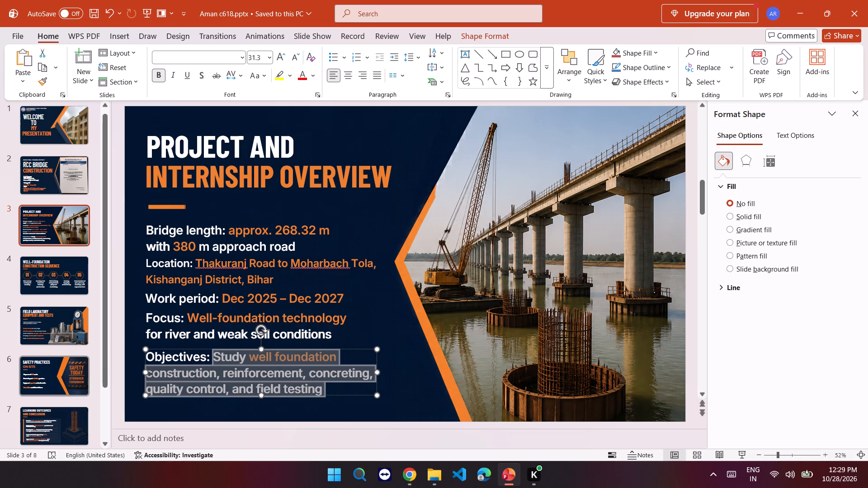
pyautogui.moveTo(147, 357); pyautogui.dragTo(337, 408)
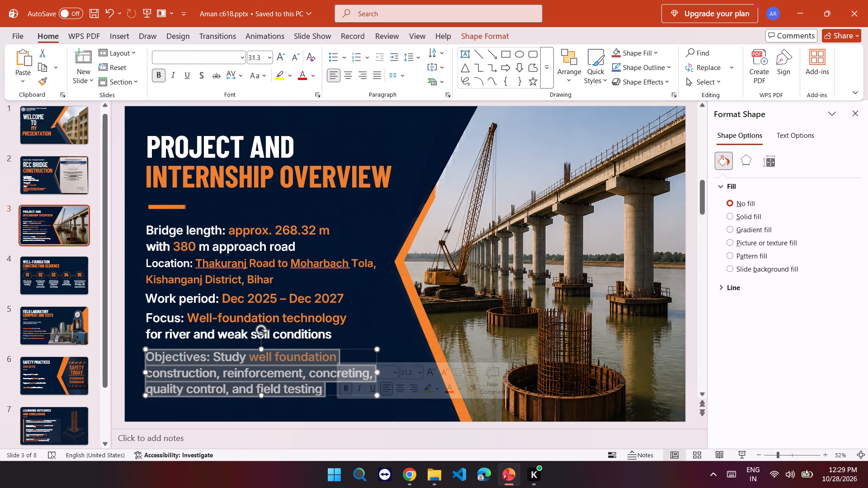
pyautogui.scroll(1, 464, 487)
pyautogui.scroll(-1, 488, 487)
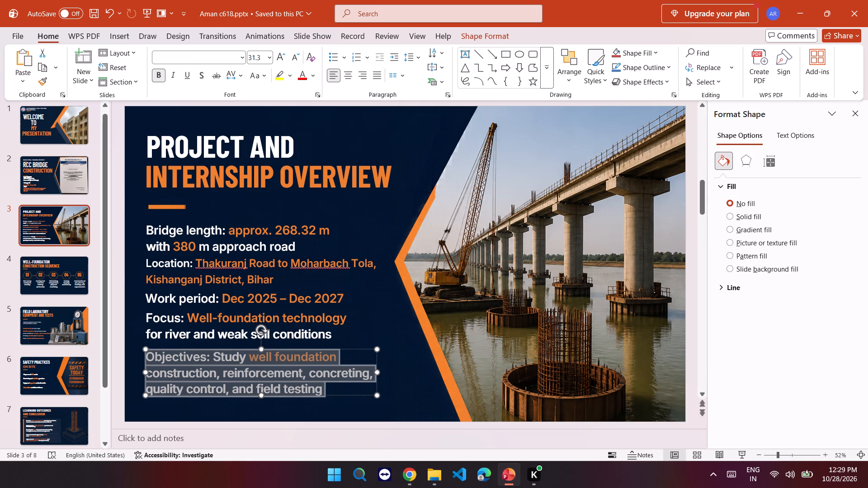
pyautogui.click(120, 316)
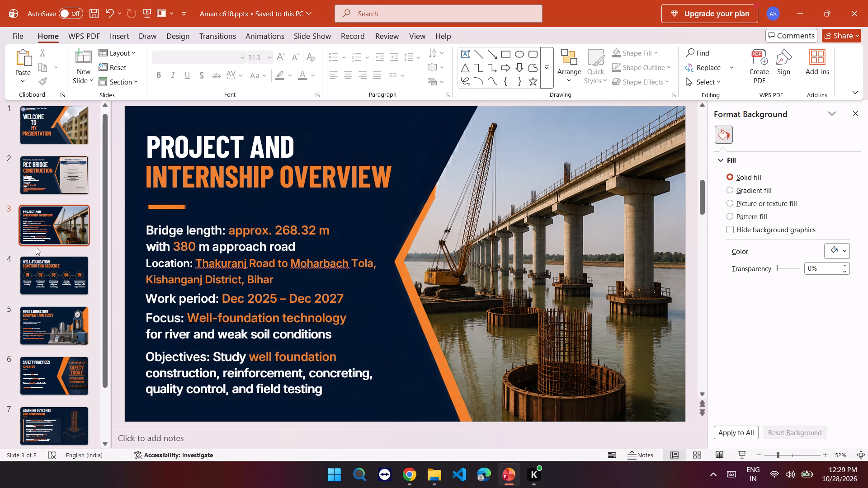
pyautogui.click(215, 353)
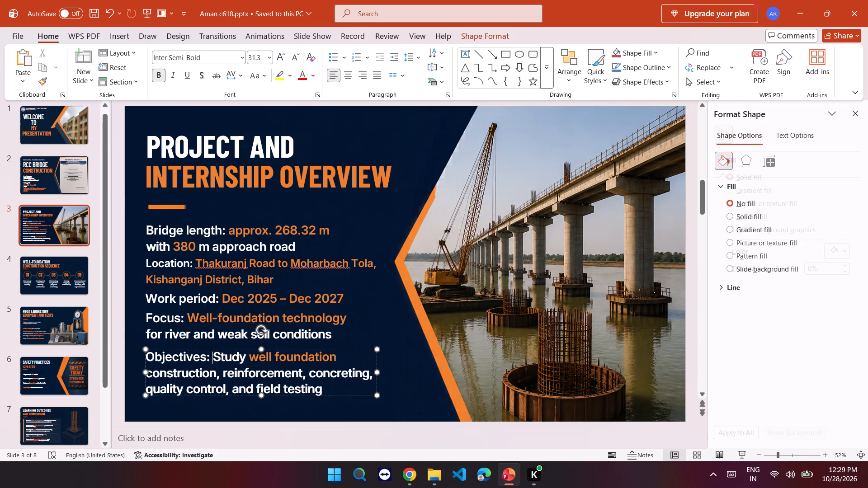
pyautogui.moveTo(217, 355); pyautogui.dragTo(302, 390)
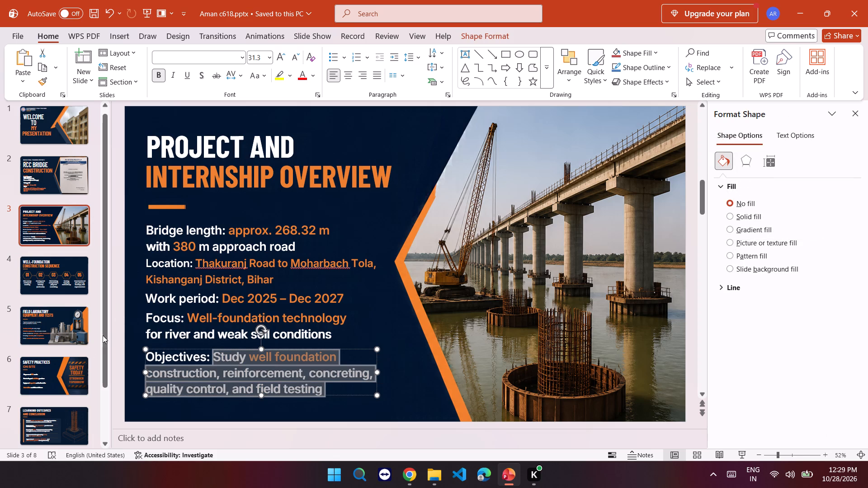
pyautogui.click(119, 341)
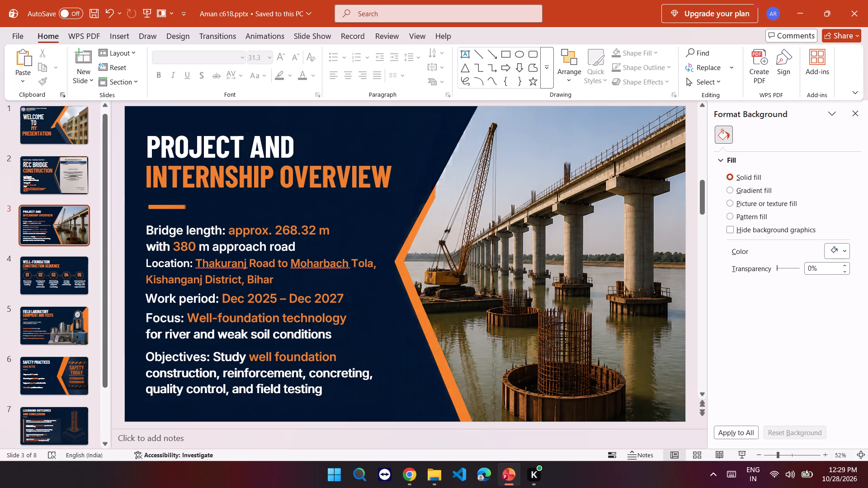
# Review the slides in order from Well-Foundation Construction Sequence through to the THANK YOU closing slide.
pyautogui.click(71, 267)
pyautogui.scroll(-5, 92, 310)
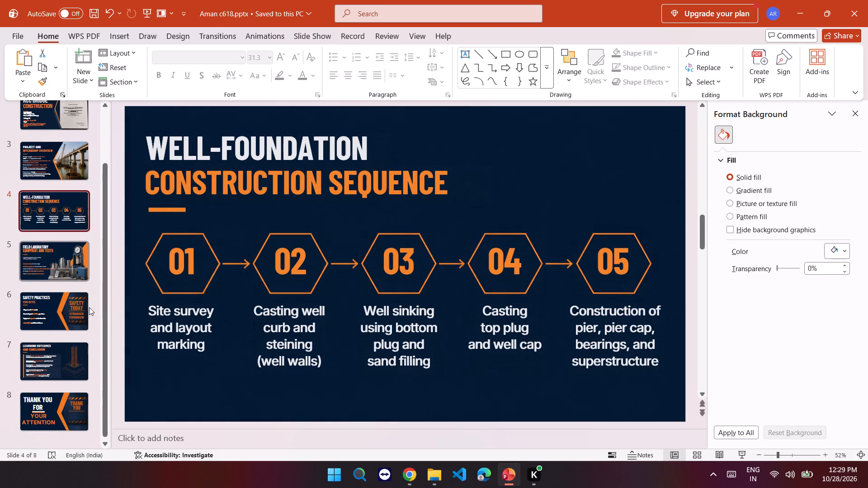
pyautogui.click(74, 265)
pyautogui.click(77, 301)
pyautogui.click(78, 359)
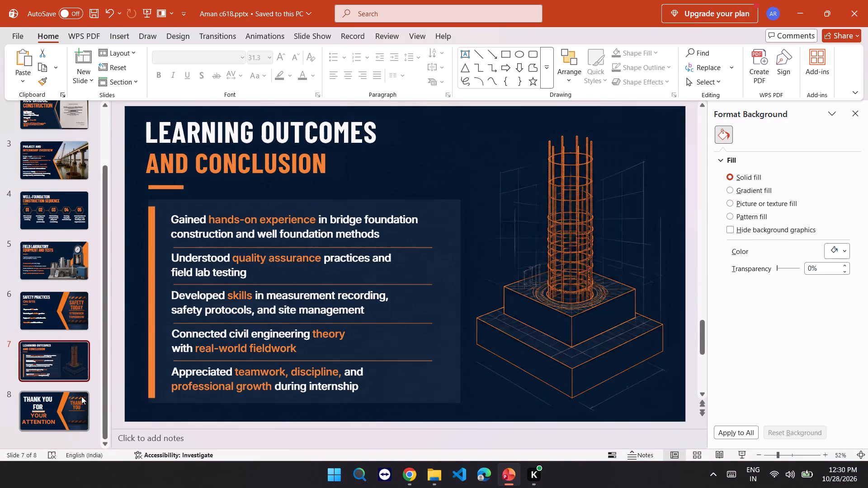
pyautogui.click(81, 396)
# Review the whole presentation from the Welcome slide through to the THANK YOU closing slide.
pyautogui.scroll(5, 68, 319)
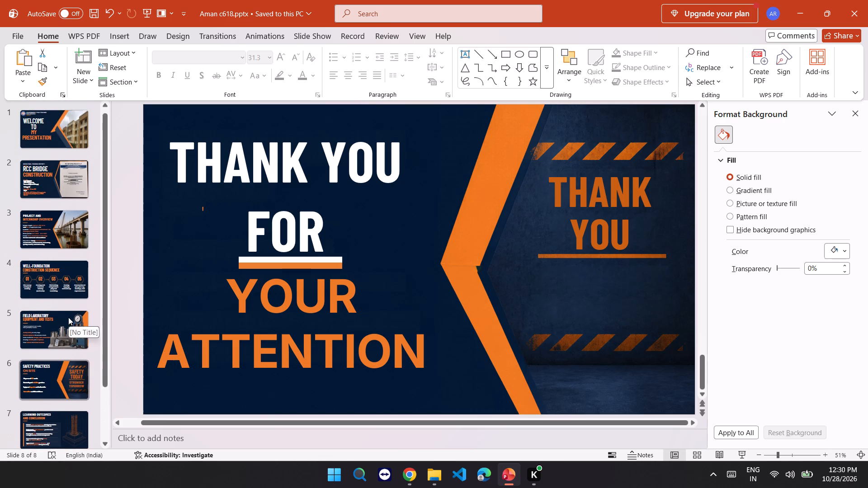
pyautogui.scroll(3, 68, 317)
pyautogui.click(64, 119)
pyautogui.click(52, 181)
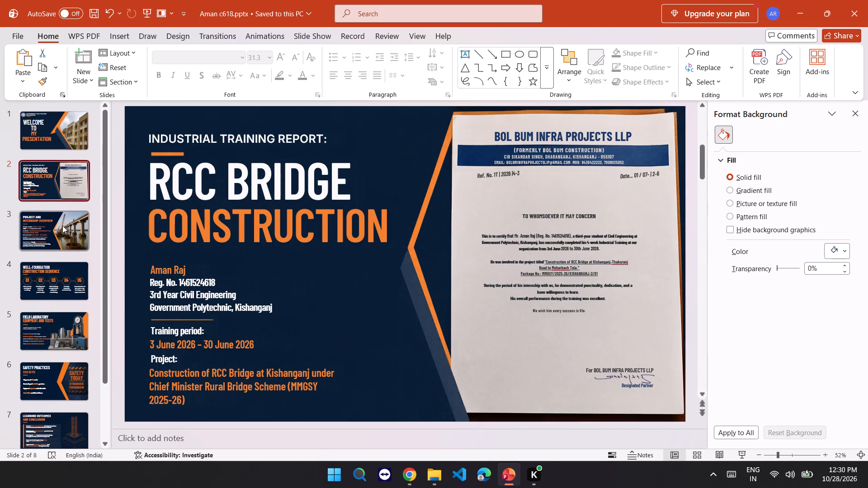
pyautogui.click(62, 136)
pyautogui.click(51, 184)
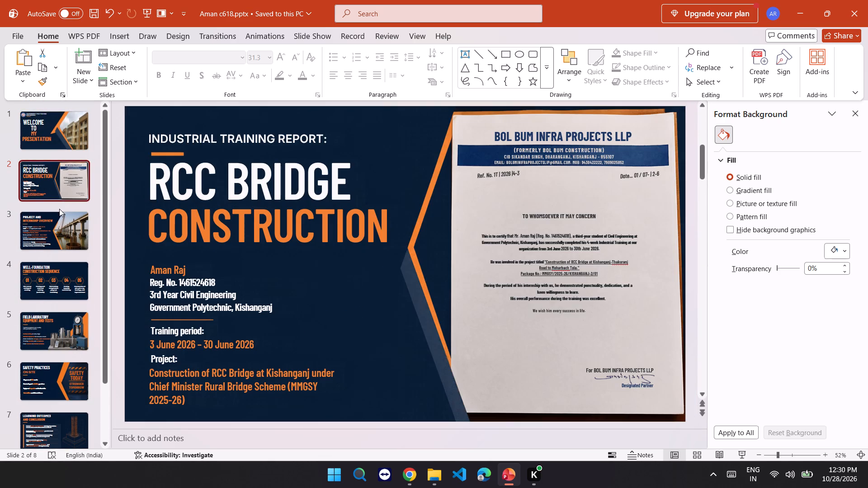
pyautogui.click(59, 209)
pyautogui.click(61, 241)
pyautogui.click(65, 276)
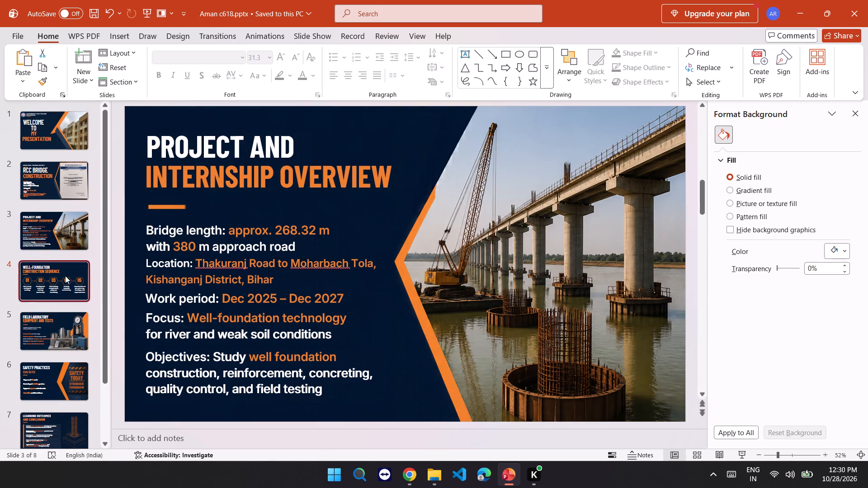
pyautogui.click(72, 329)
pyautogui.scroll(-3, 67, 355)
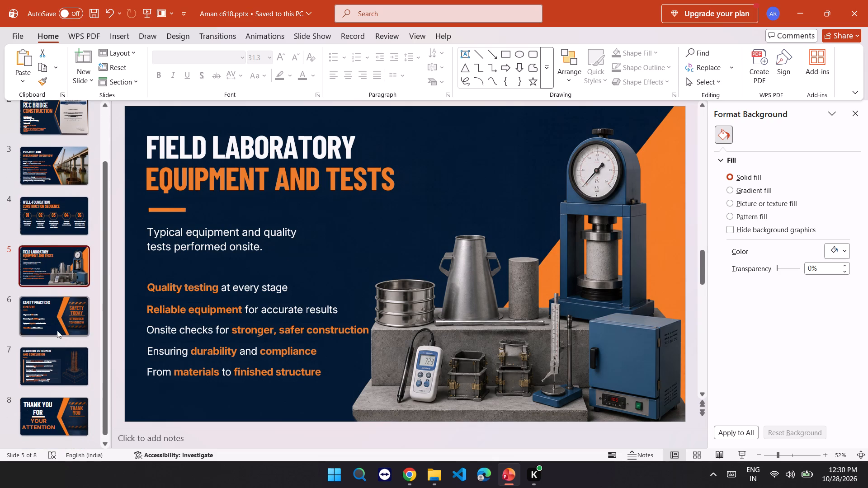
pyautogui.click(57, 330)
pyautogui.click(55, 360)
pyautogui.click(63, 400)
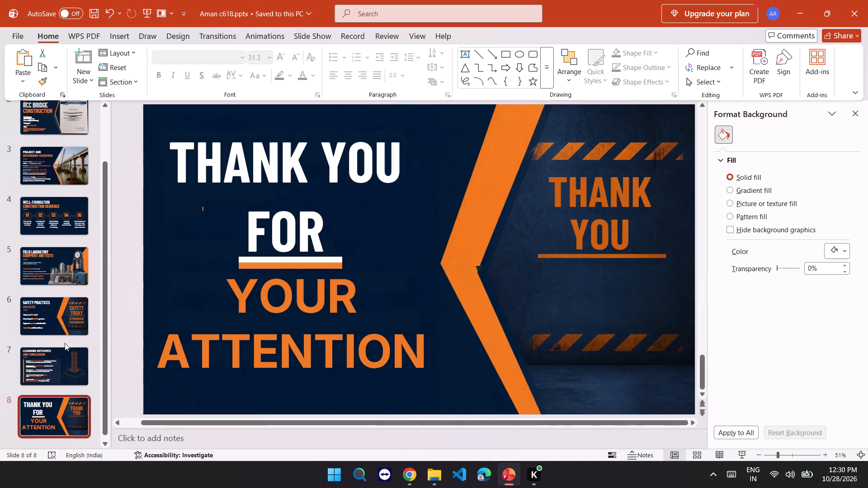
# Review the slides in reverse order, from Learning Outcomes and Conclusion back to Well-Foundation Construction Sequence.
pyautogui.click(65, 343)
pyautogui.click(65, 317)
pyautogui.click(62, 272)
pyautogui.click(59, 220)
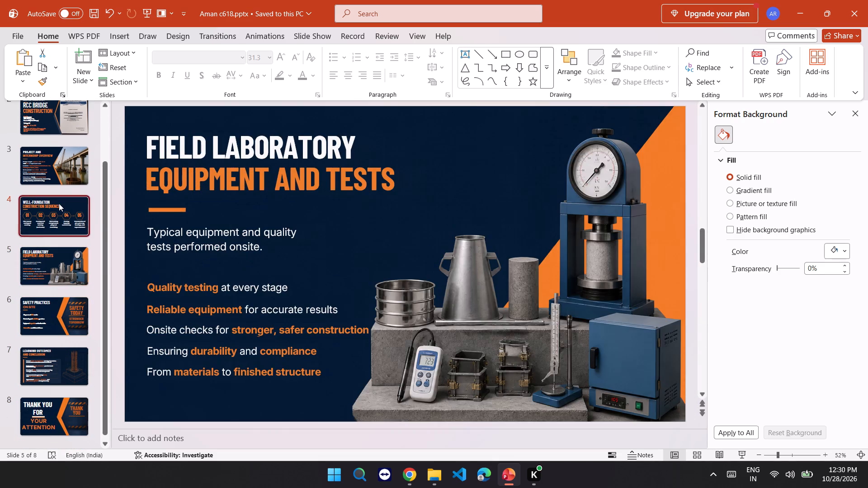
# Return to the Welcome slide and save the presentation under its existing file name.
pyautogui.scroll(3, 59, 201)
pyautogui.click(61, 172)
pyautogui.click(62, 124)
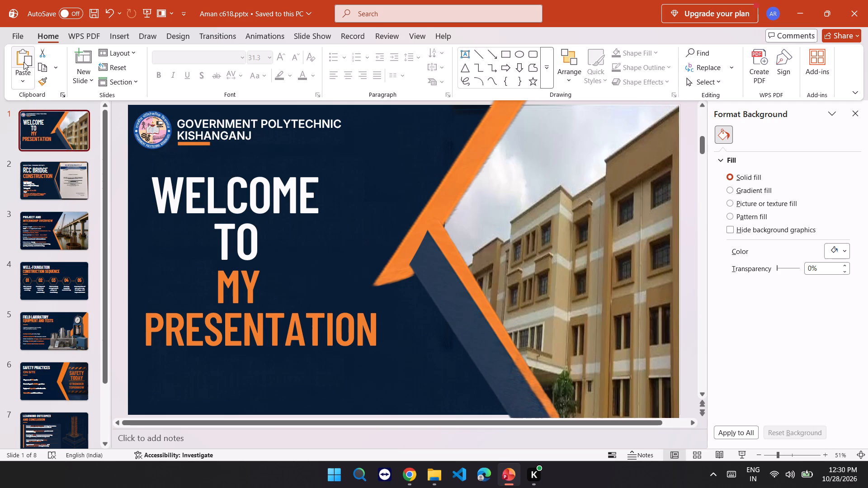
pyautogui.click(19, 29)
pyautogui.click(10, 37)
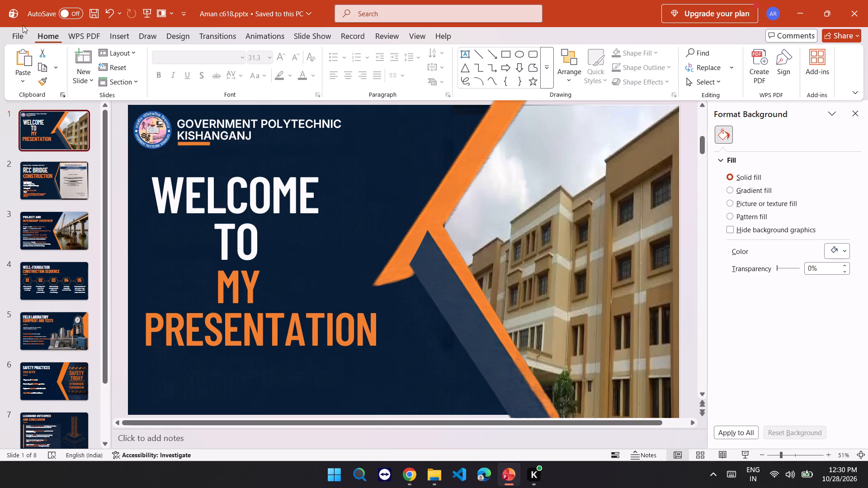
pyautogui.click(18, 37)
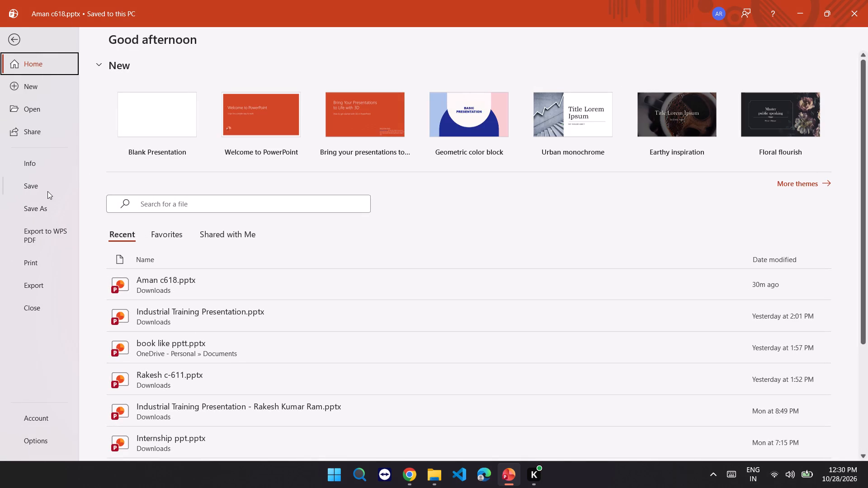
pyautogui.click(47, 186)
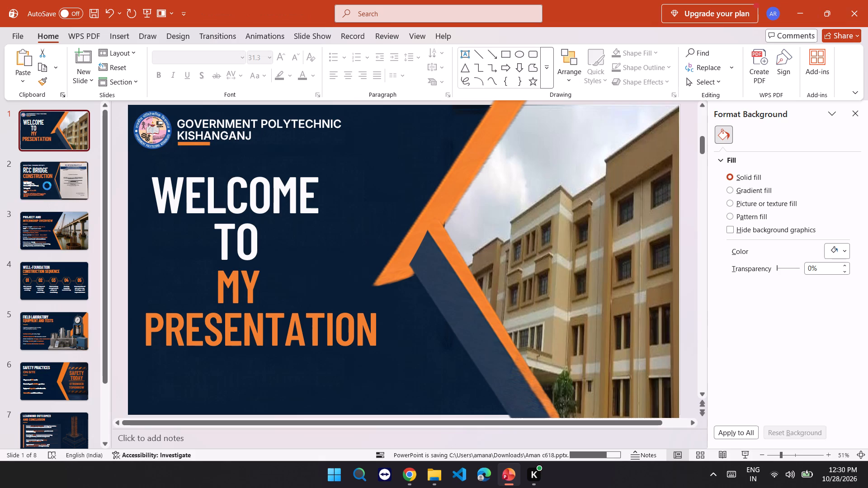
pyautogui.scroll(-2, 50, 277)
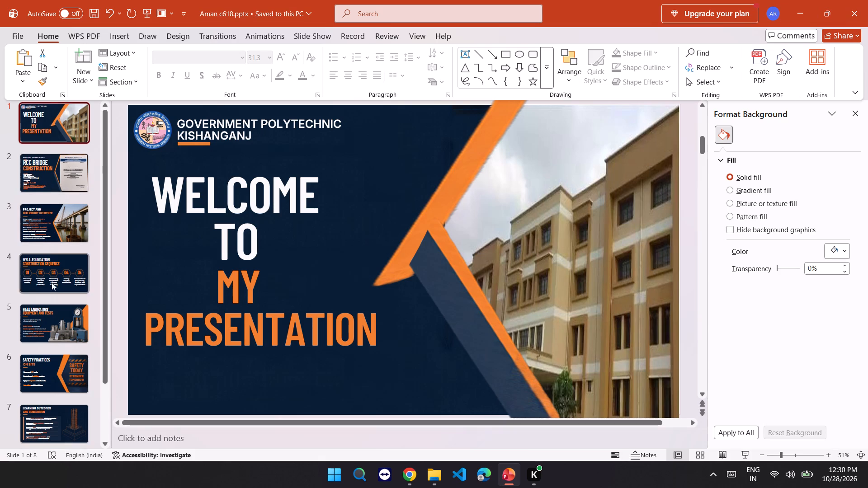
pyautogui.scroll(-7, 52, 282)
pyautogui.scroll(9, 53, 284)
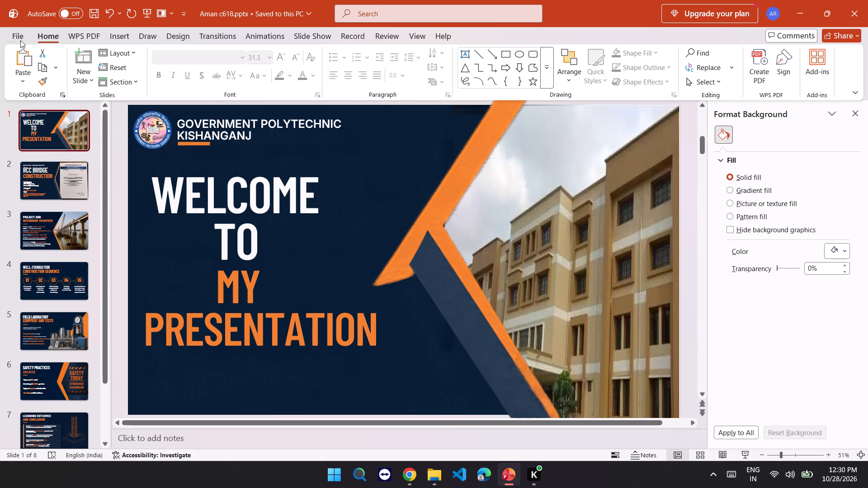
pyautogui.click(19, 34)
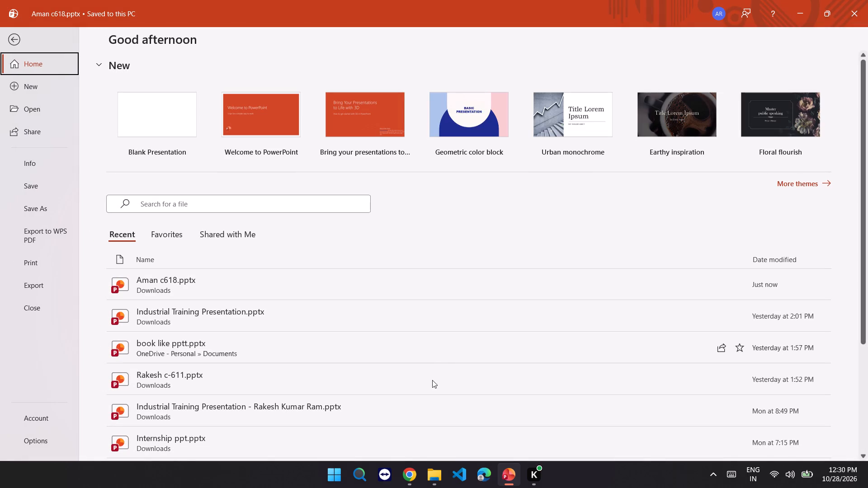
# Switch to Google Chrome and open WhatsApp Web from the new tab page.
pyautogui.click(415, 439)
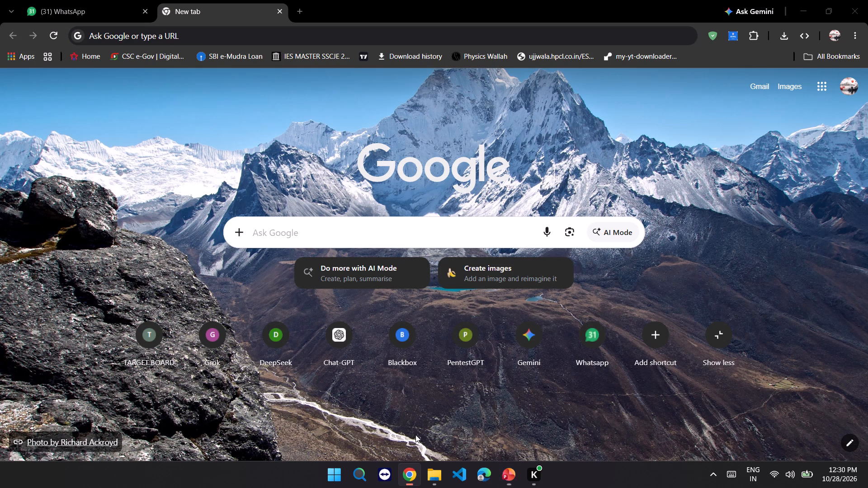
pyautogui.click(589, 335)
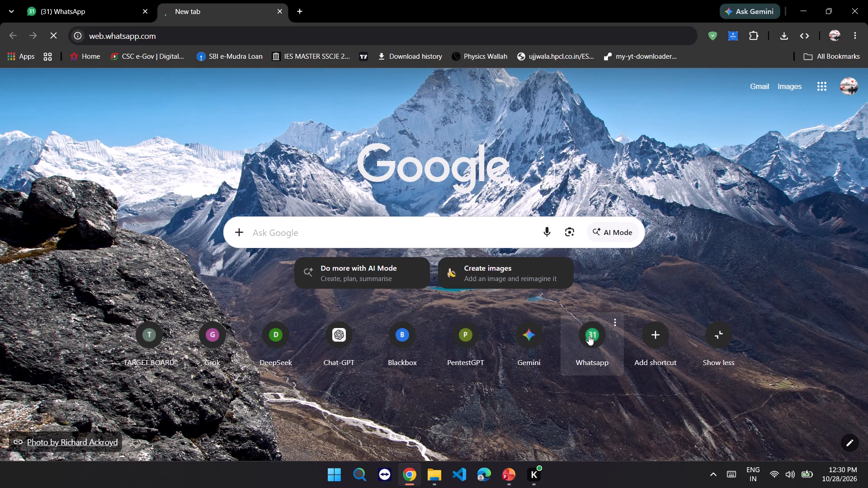